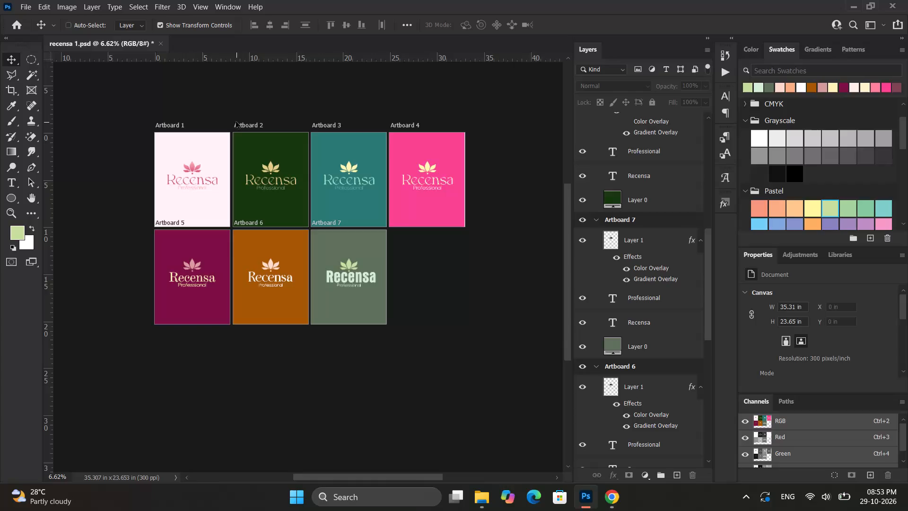
Open the existing engagement invitation file sakharpuda design.psd.
text(sa)
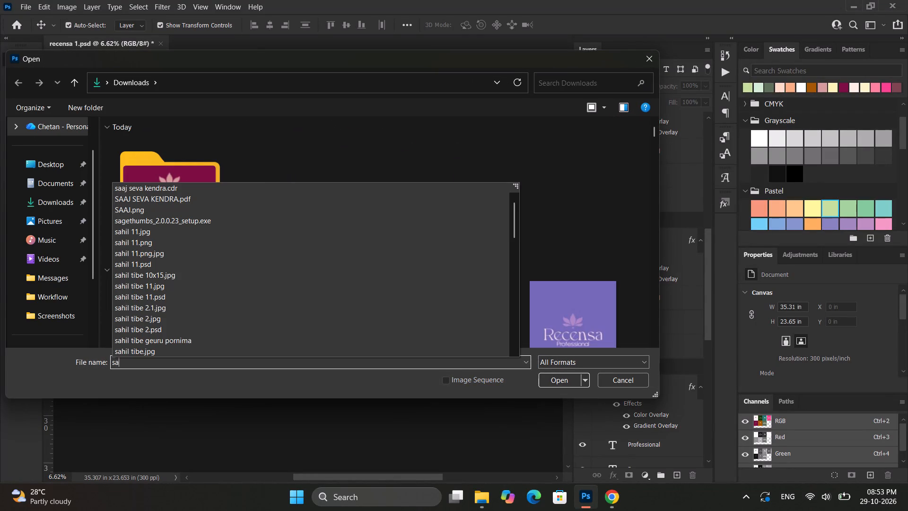
text(kha)
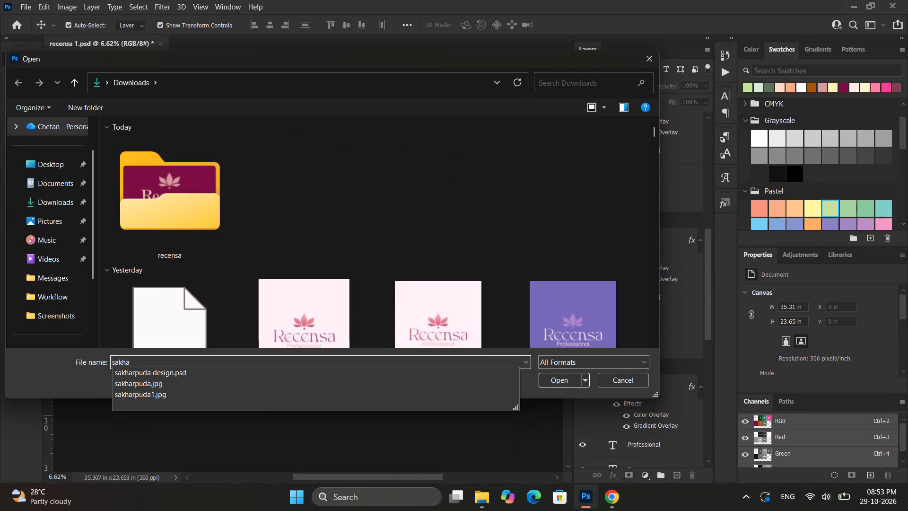
key(Down)
key(Return)
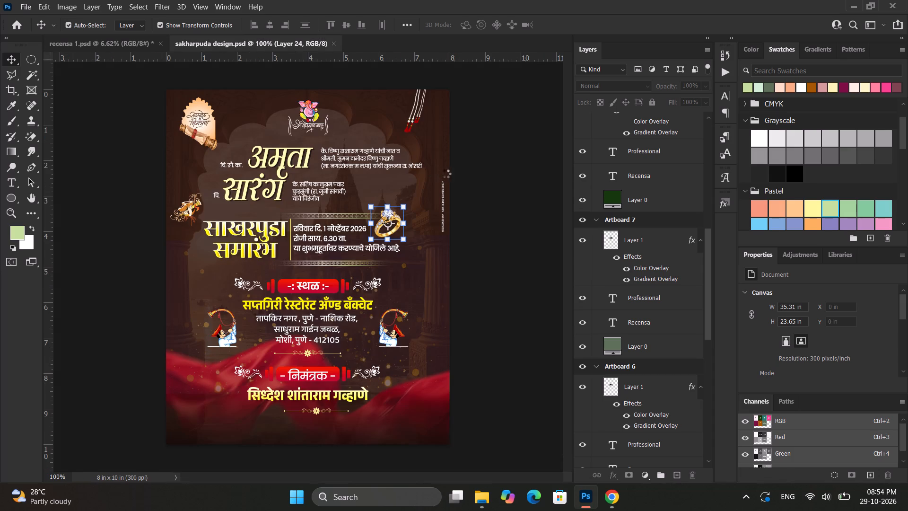
click(511, 155)
alt+scroll(249, 218, up, 3)
alt+scroll(249, 218, down, 2)
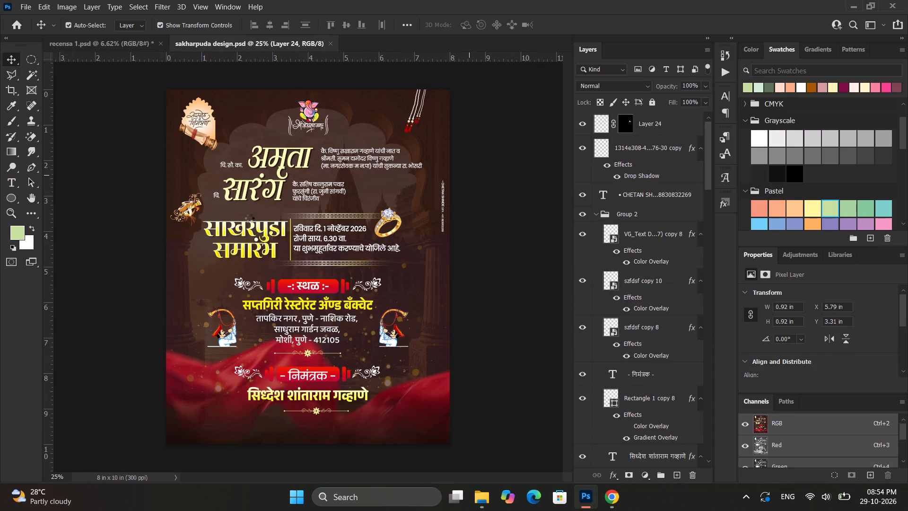
alt+scroll(327, 198, down, 3)
click(562, 239)
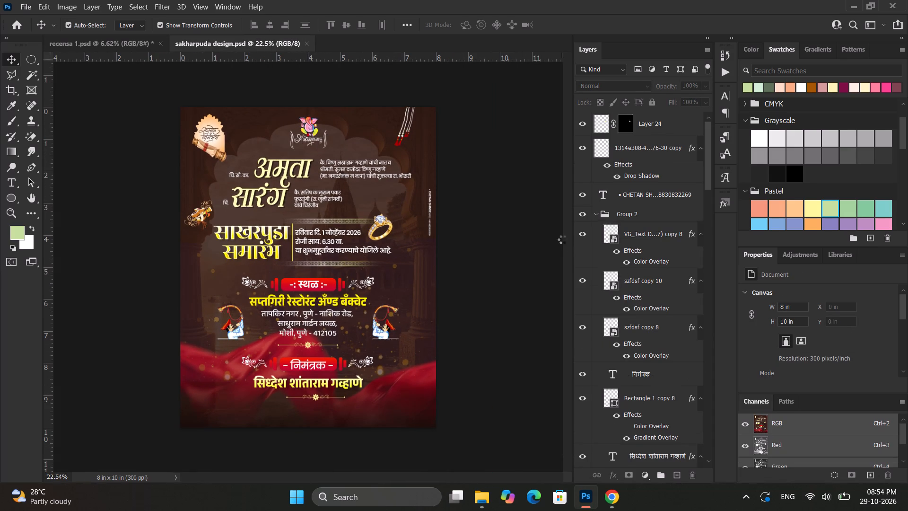
Create a new blank document from the recent 8 x 10 in, 300 ppi preset.
key(ctrl+m)
key(ctrl+n)
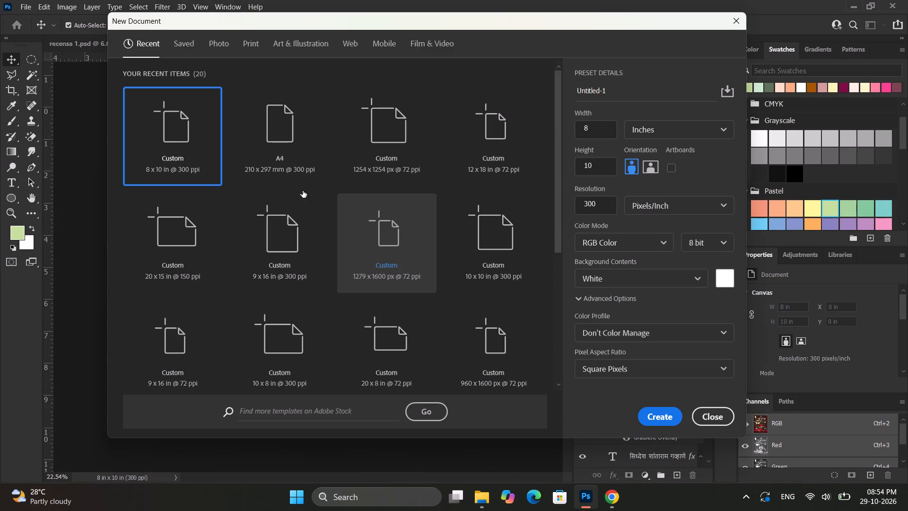
double_click(171, 137)
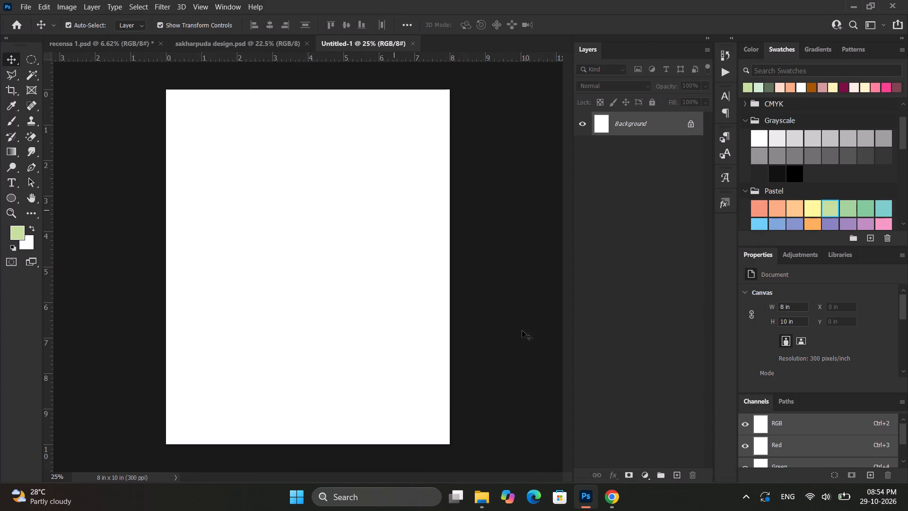
Copy the hidden purple beach house image, Layer 16, from sakharpuda design.psd into the new document and make it visible.
click(229, 40)
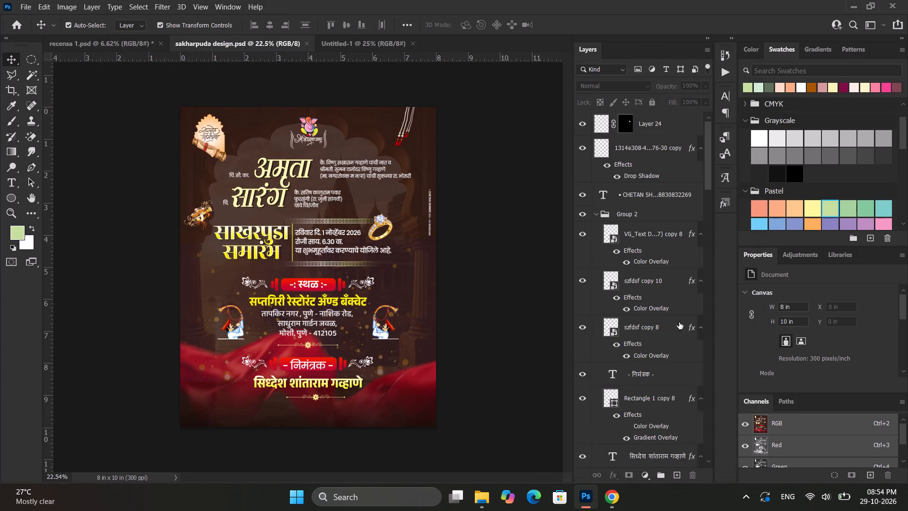
scroll(594, 320, down, 20)
scroll(594, 320, down, 20)
scroll(594, 320, down, 1)
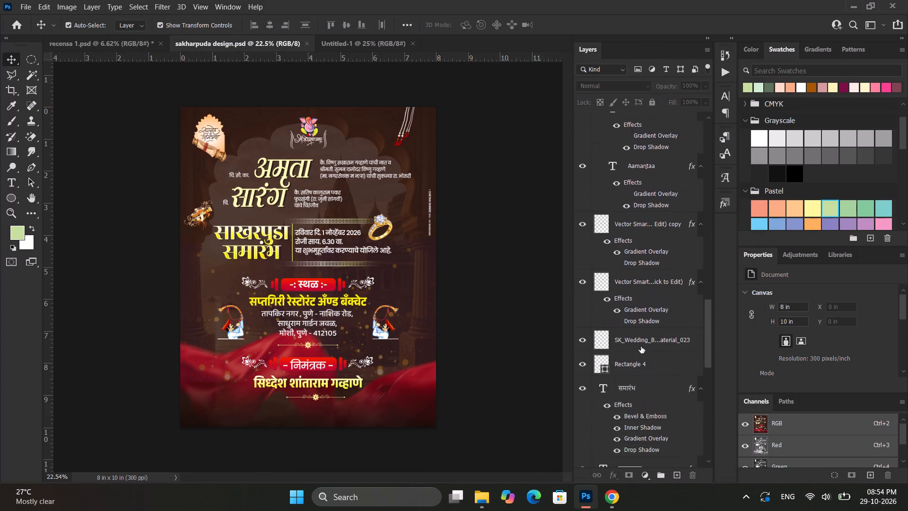
scroll(641, 346, down, 20)
scroll(641, 346, down, 8)
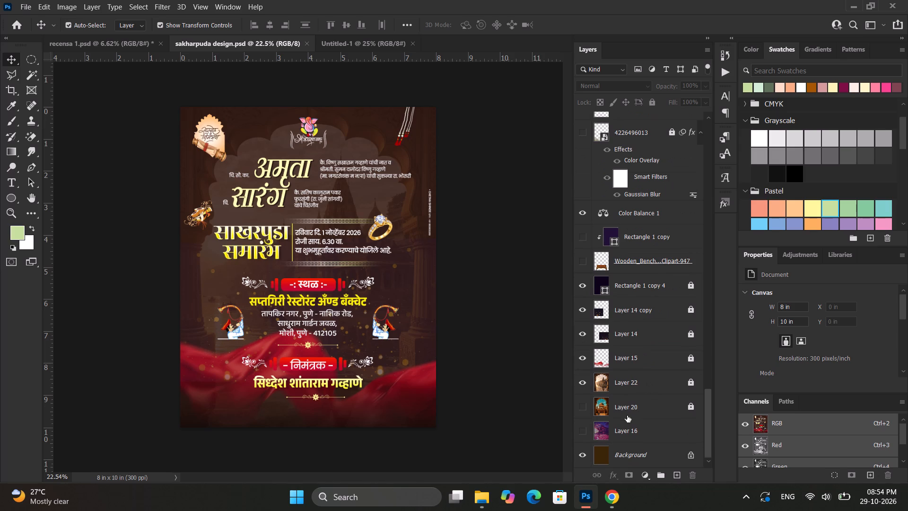
click(628, 436)
click(586, 426)
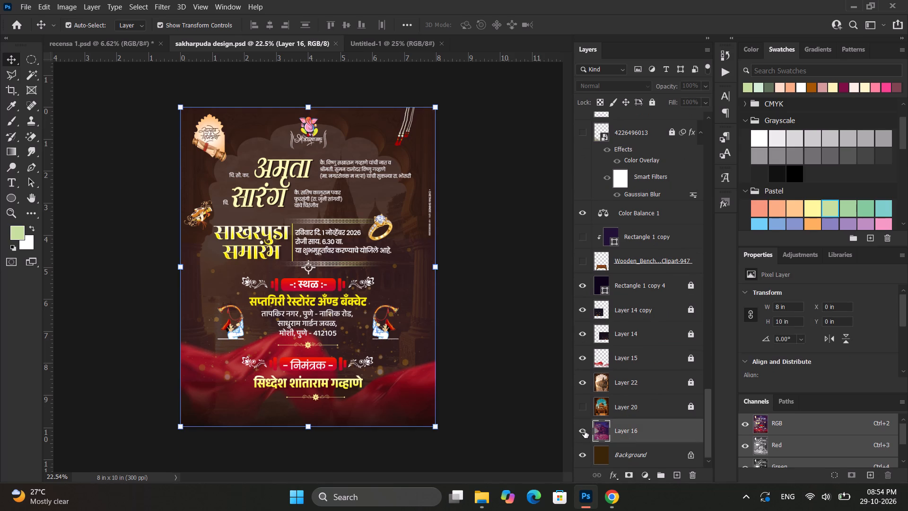
click(583, 429)
click(644, 429)
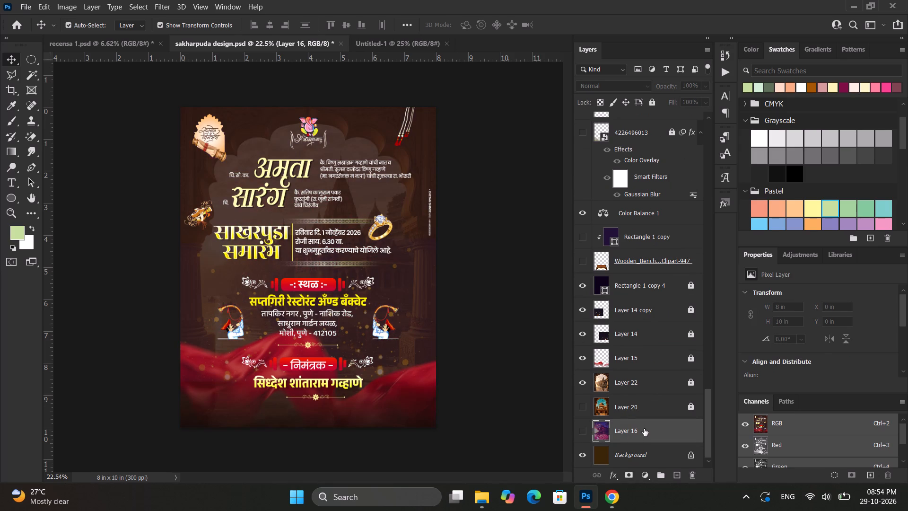
key(ctrl+c)
click(387, 42)
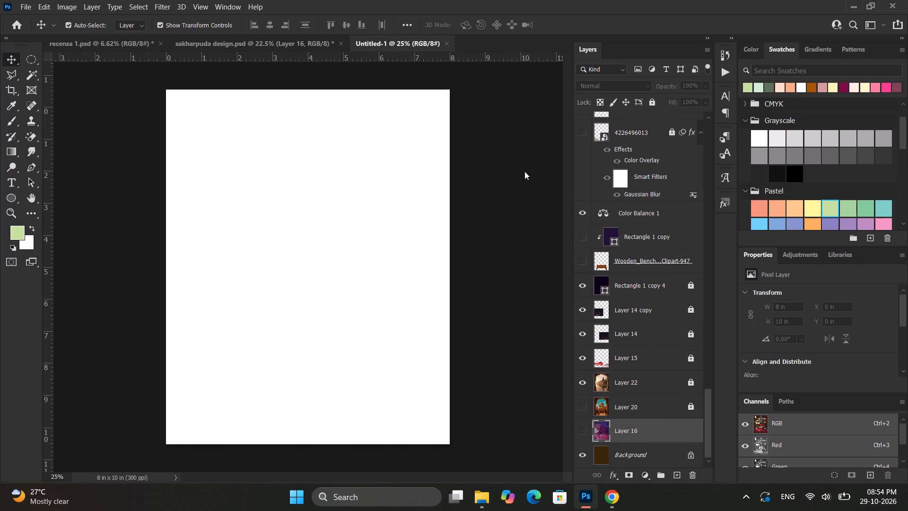
key(ctrl+v)
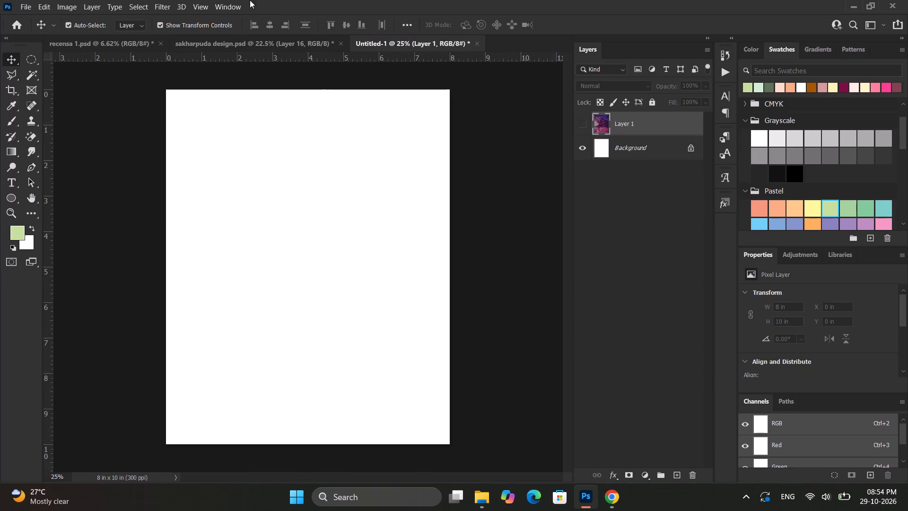
click(577, 124)
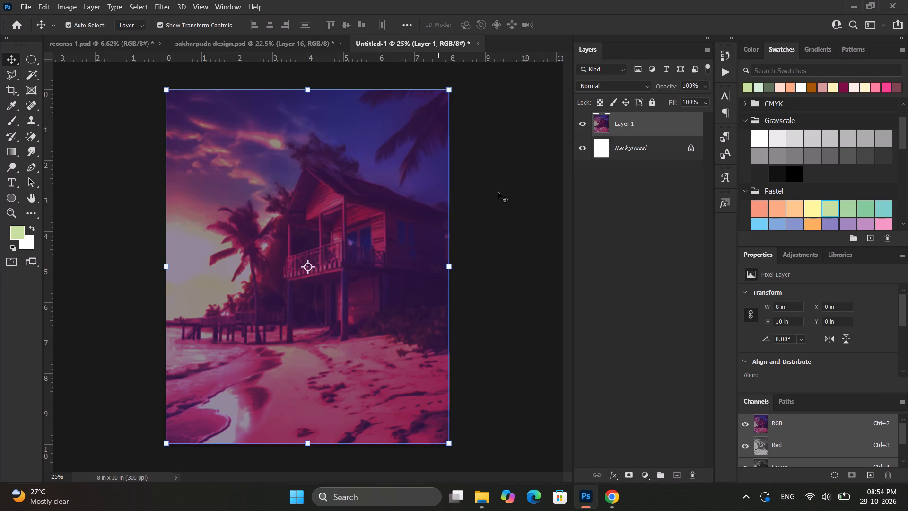
click(531, 202)
click(350, 215)
click(515, 211)
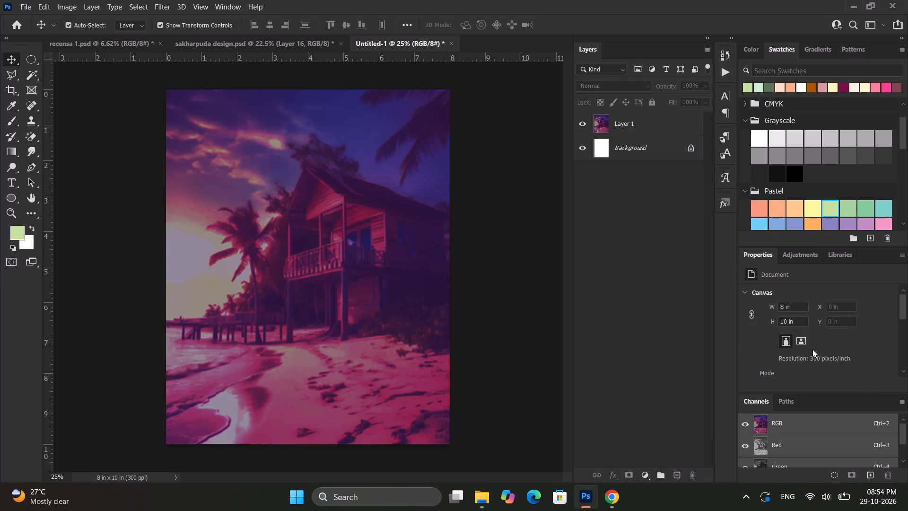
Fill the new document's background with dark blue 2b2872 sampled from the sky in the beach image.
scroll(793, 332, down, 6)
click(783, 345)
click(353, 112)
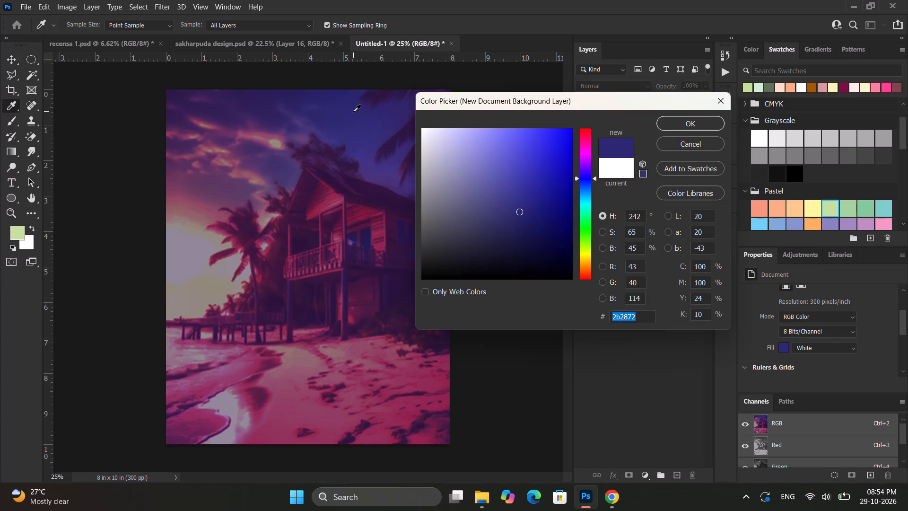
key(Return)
Set the opacity of the beach image on Layer 1 to 30%.
click(629, 123)
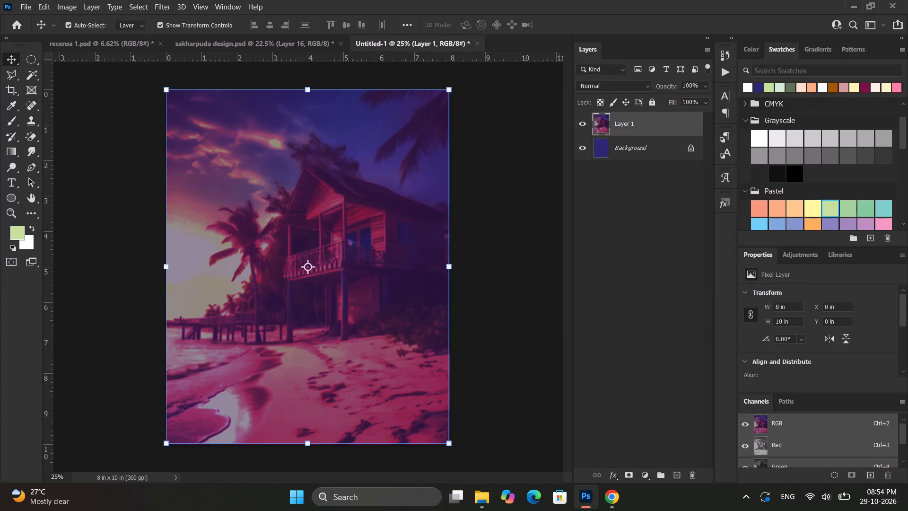
double_click(693, 86)
text(30)
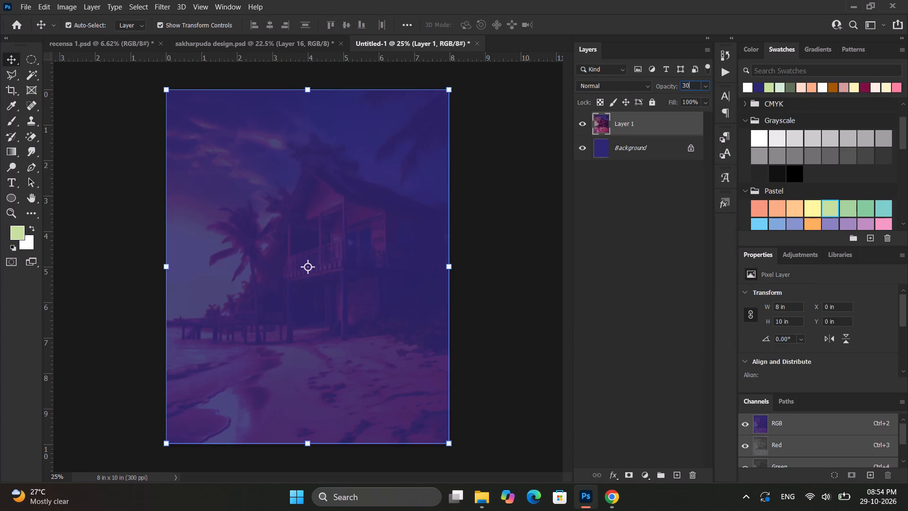
key(Return)
Change the document's background fill to a dark purple with a hue of about 271°.
click(485, 223)
scroll(816, 344, down, 3)
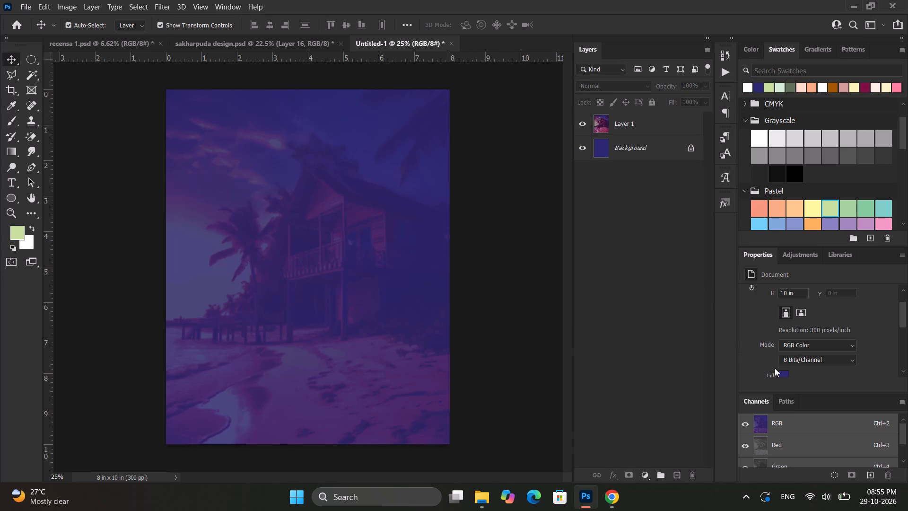
scroll(786, 372, down, 4)
click(786, 337)
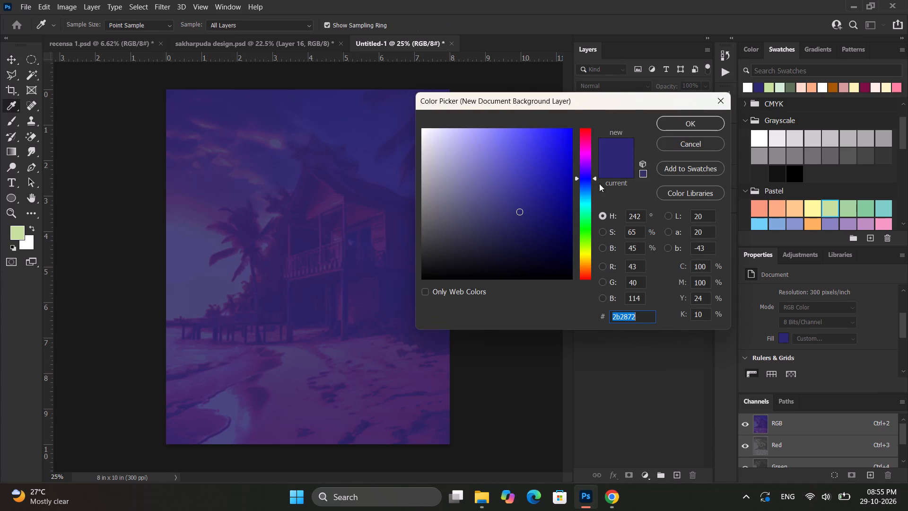
drag(581, 175, 584, 165)
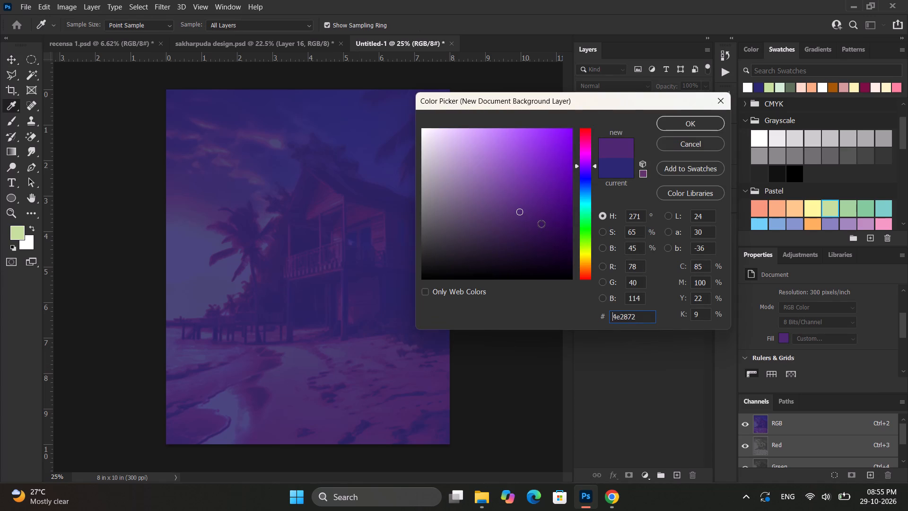
click(540, 223)
click(697, 121)
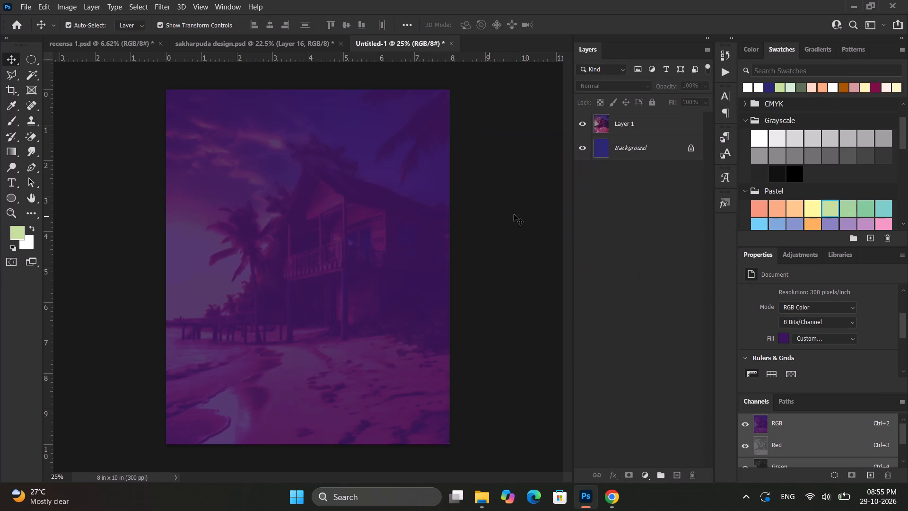
click(517, 207)
Copy the Ganesha emblem and the scroll badge together from sakharpuda design.psd into the new document.
click(280, 36)
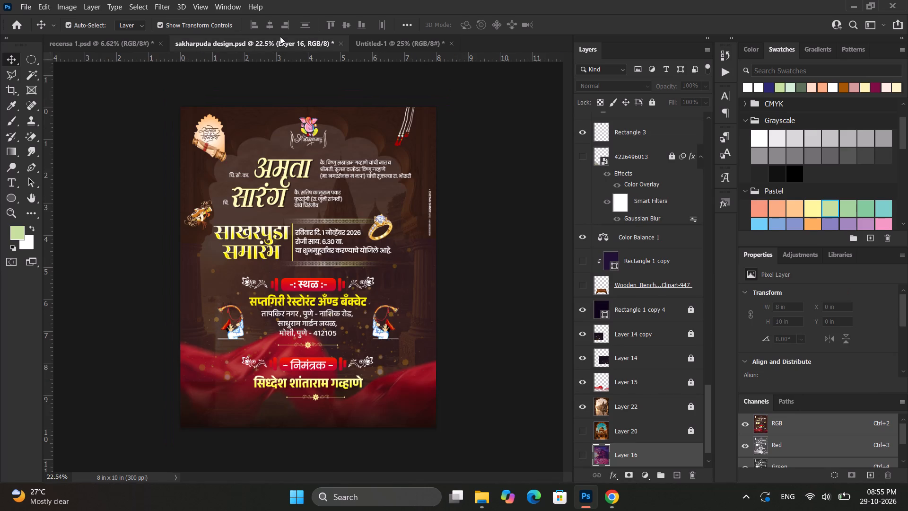
click(309, 125)
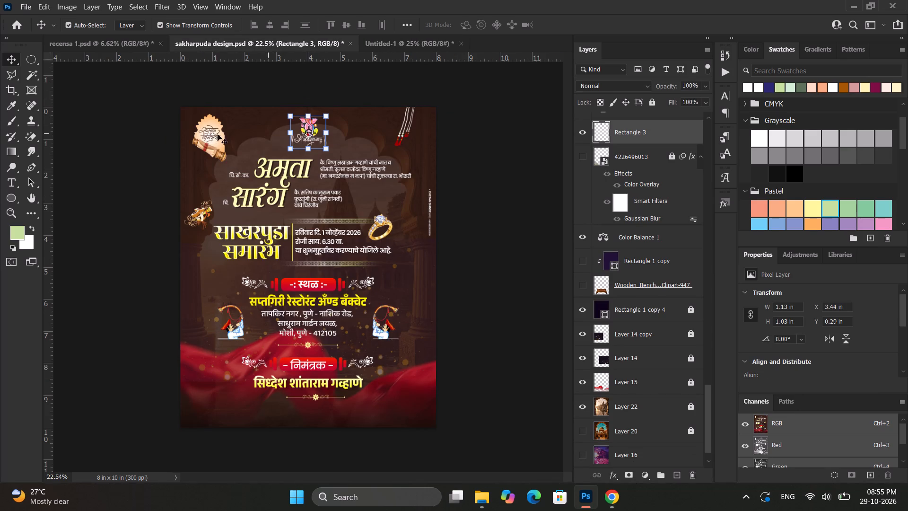
shift+click(210, 131)
key(ctrl+v)
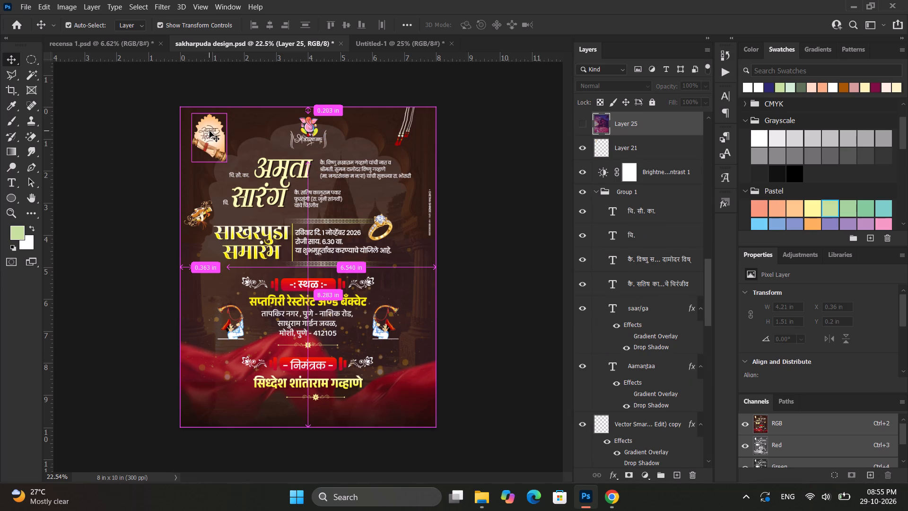
key(Delete)
key(ctrl+c)
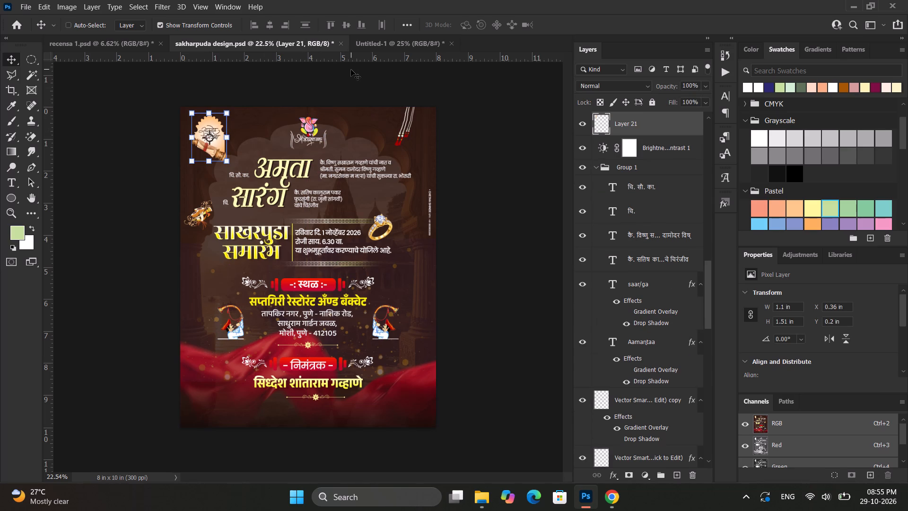
shift+click(307, 128)
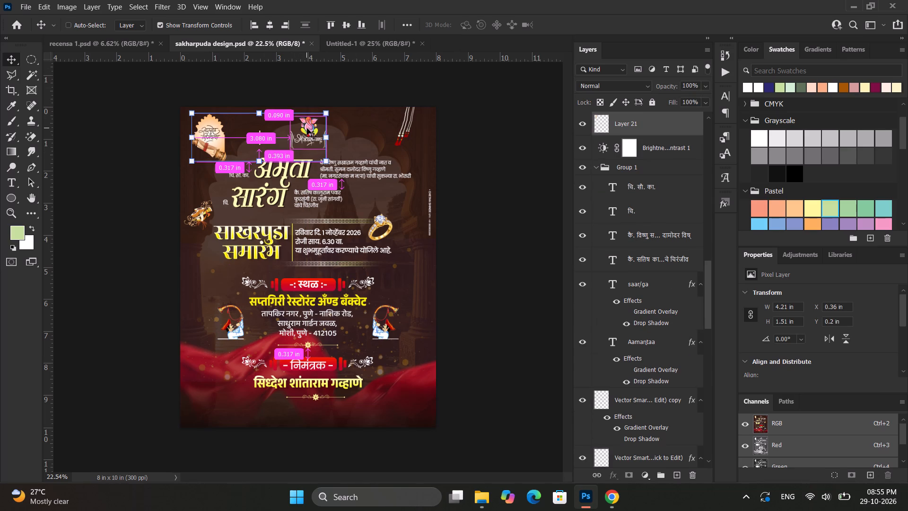
key(ctrl+c)
click(356, 41)
key(ctrl+v)
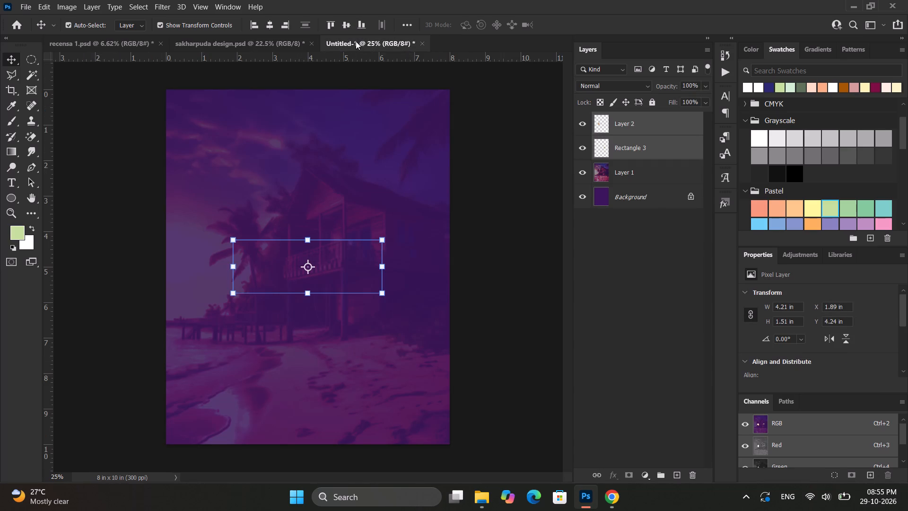
Move both pasted graphics to the top of the page, with the Ganesha emblem centred horizontally and the badge near the corner.
drag(362, 252, 322, 100)
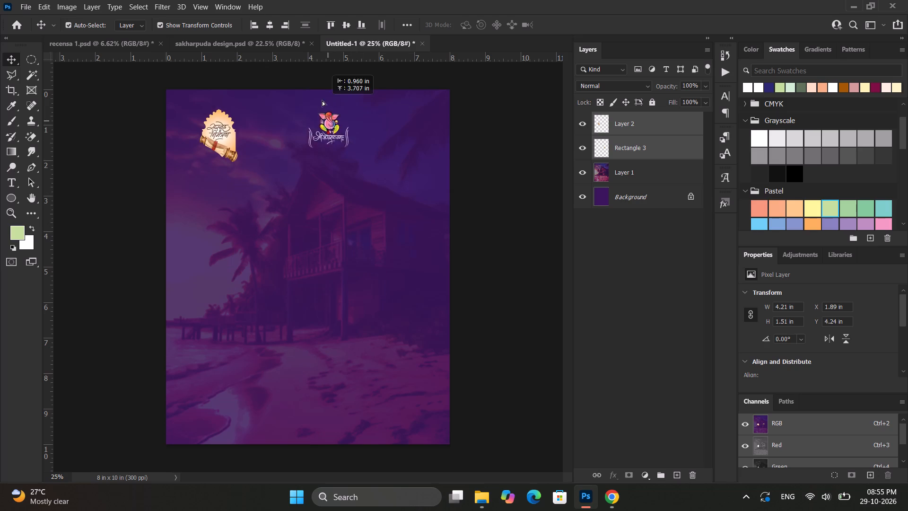
drag(322, 100, 307, 115)
click(486, 129)
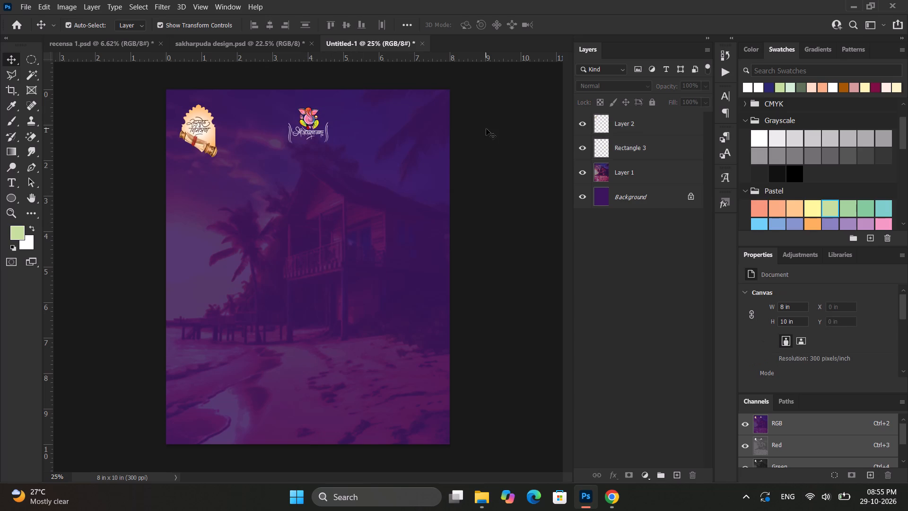
Align the Ganesha emblem on Rectangle 3 to the horizontal centre of the canvas.
click(631, 124)
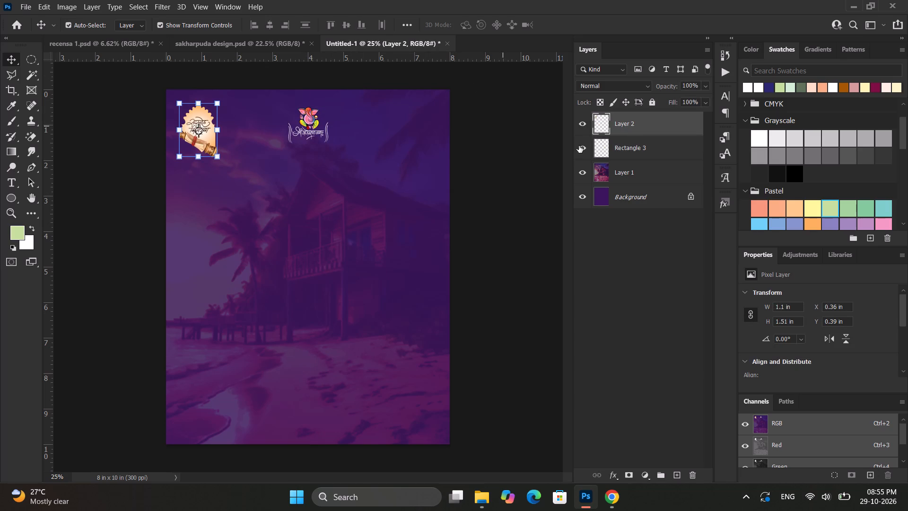
click(625, 144)
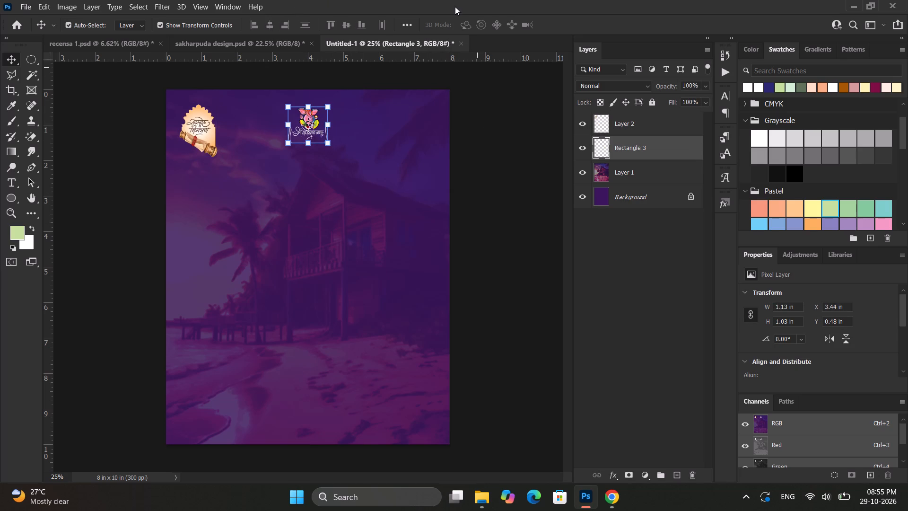
click(407, 22)
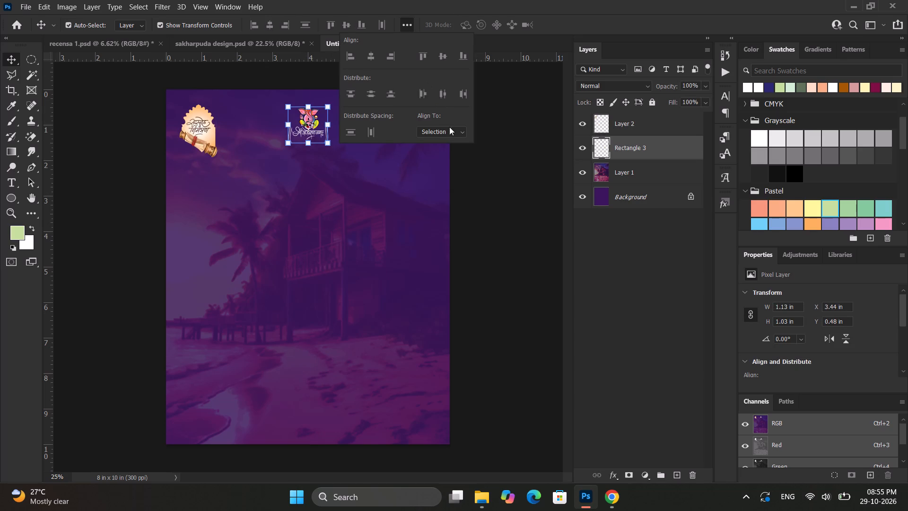
click(450, 130)
click(443, 152)
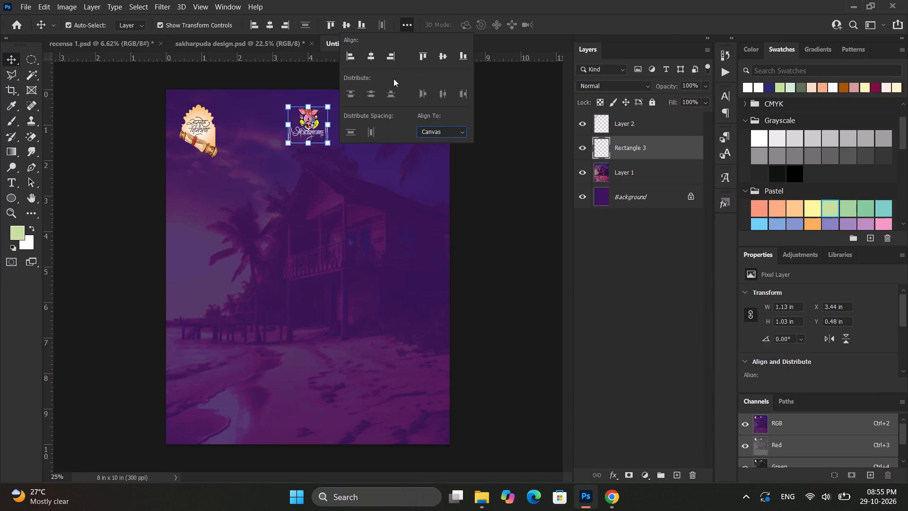
click(377, 58)
click(373, 57)
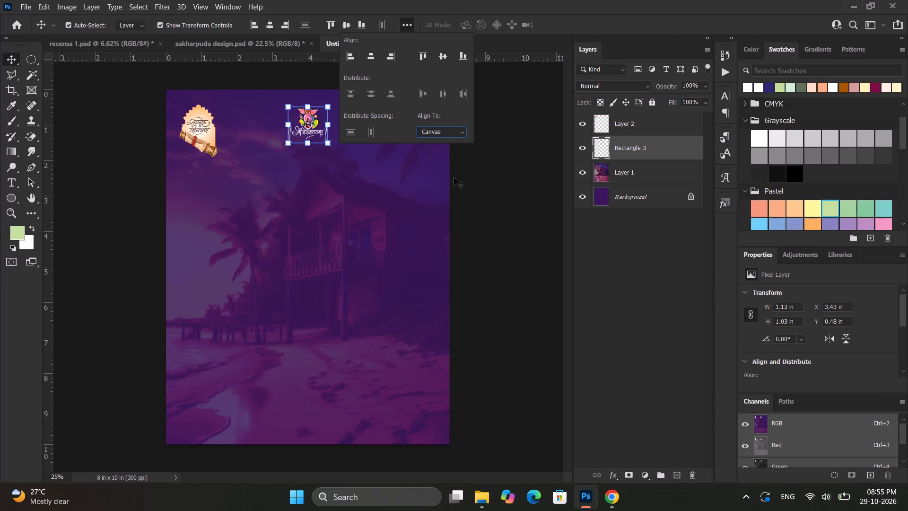
click(472, 181)
Nudge the Ganesha emblem up to about 0.32 in from the top edge of the page.
click(312, 124)
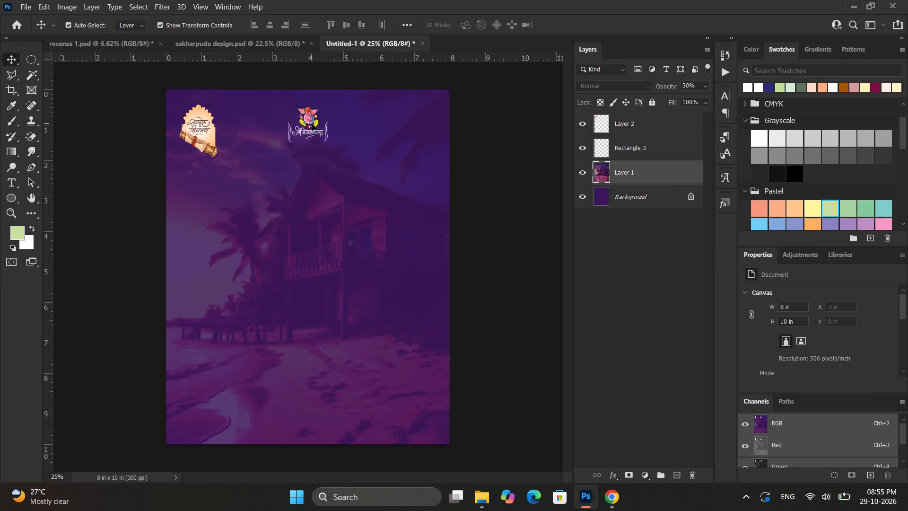
click(310, 115)
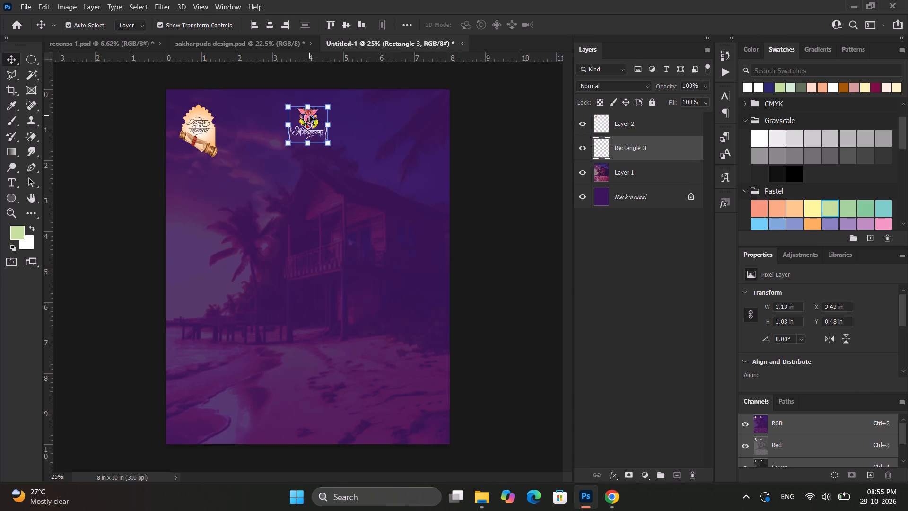
key(shift+Up)
key(shift+Up)
key(shift+Up)
key(shift+Up)
key(shift+Up)
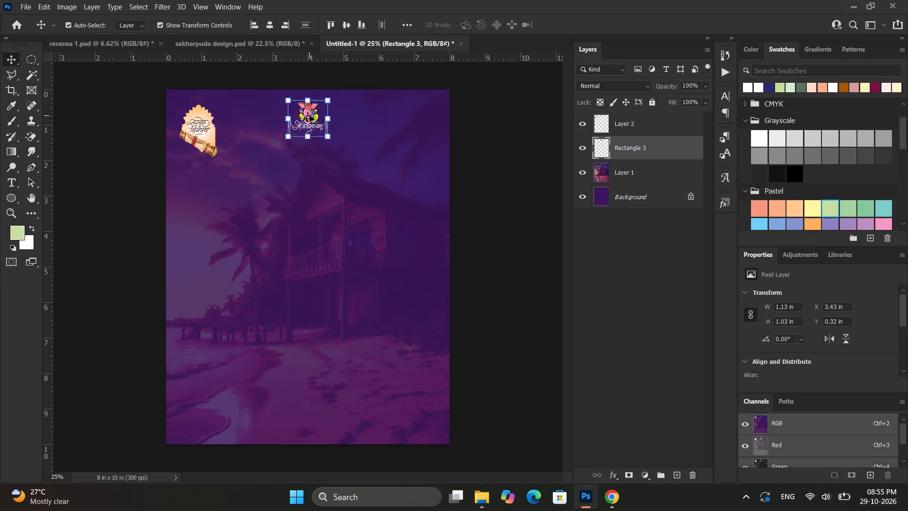
click(468, 145)
Move the scroll badge across to the page's upper-right corner, at about X 6.35 in and Y 0.59 in.
click(204, 123)
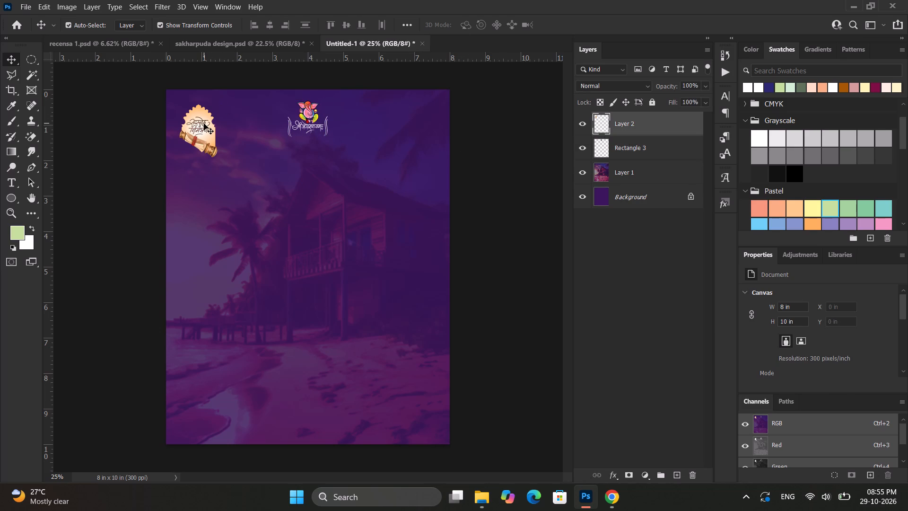
drag(203, 113, 411, 114)
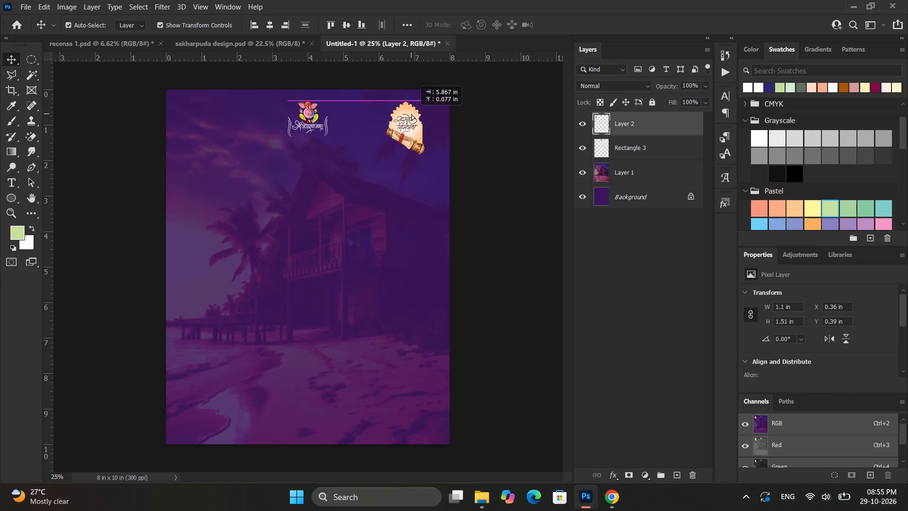
drag(411, 114, 416, 116)
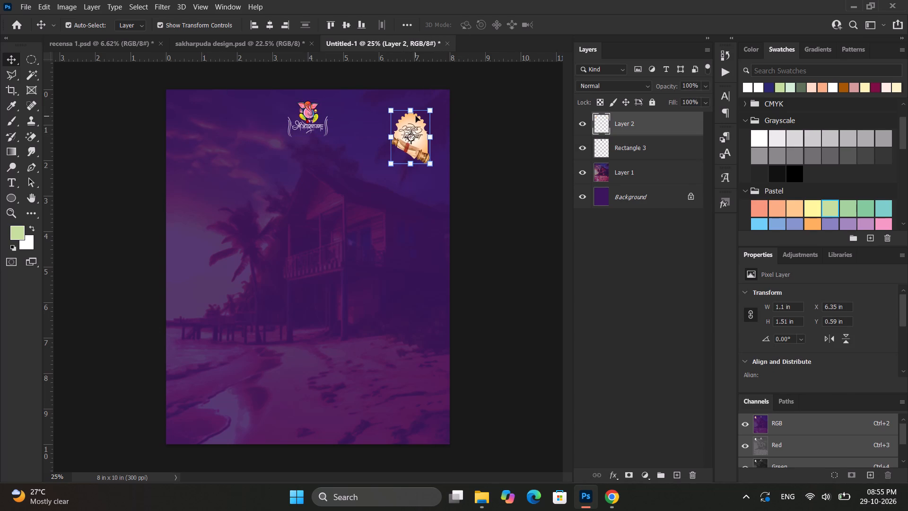
click(491, 151)
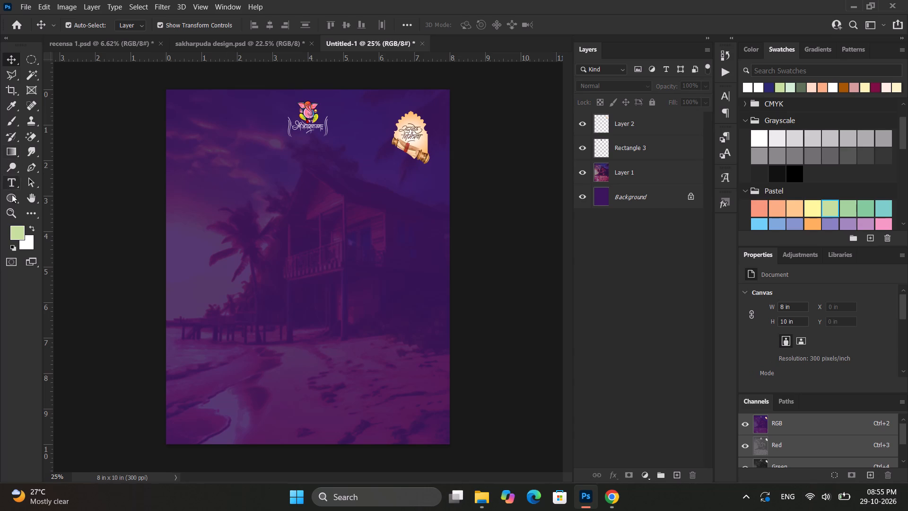
Set up a Foreground to Transparent linear gradient with its colour stop sampled from the artwork as dark purple #371453.
click(12, 150)
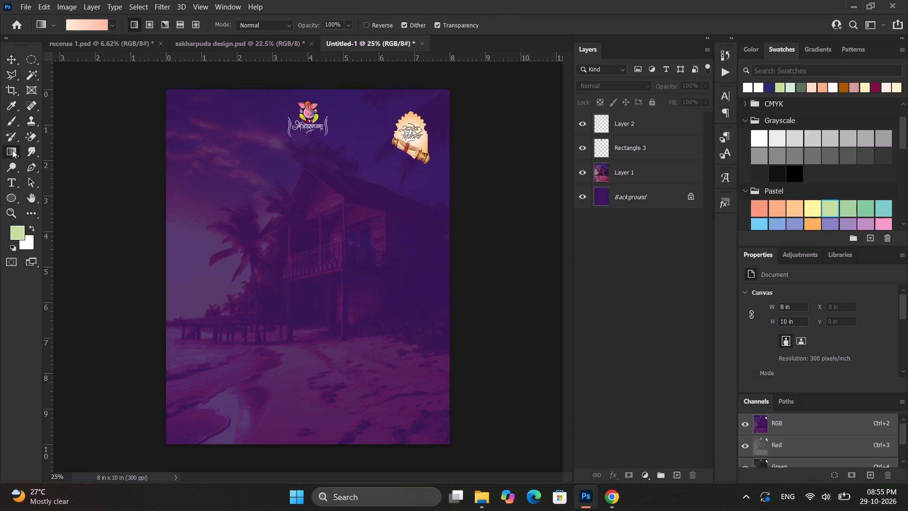
click(117, 20)
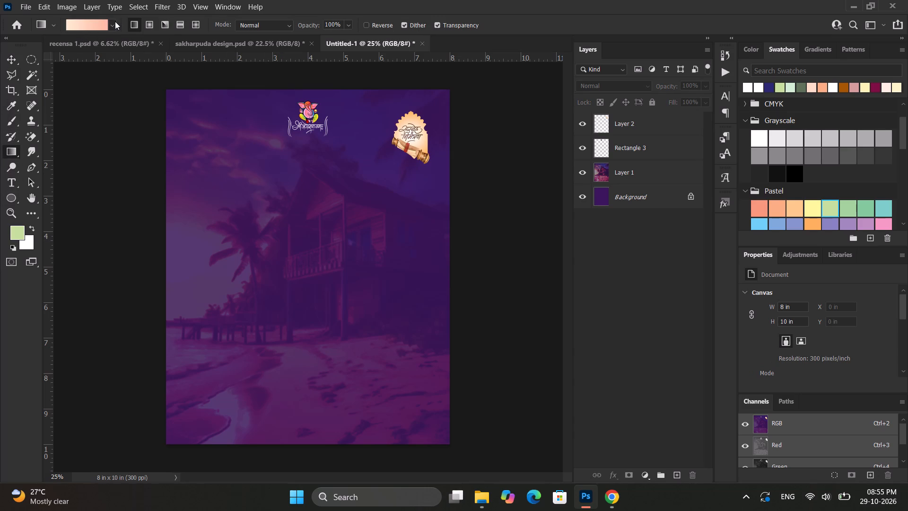
click(113, 24)
click(25, 49)
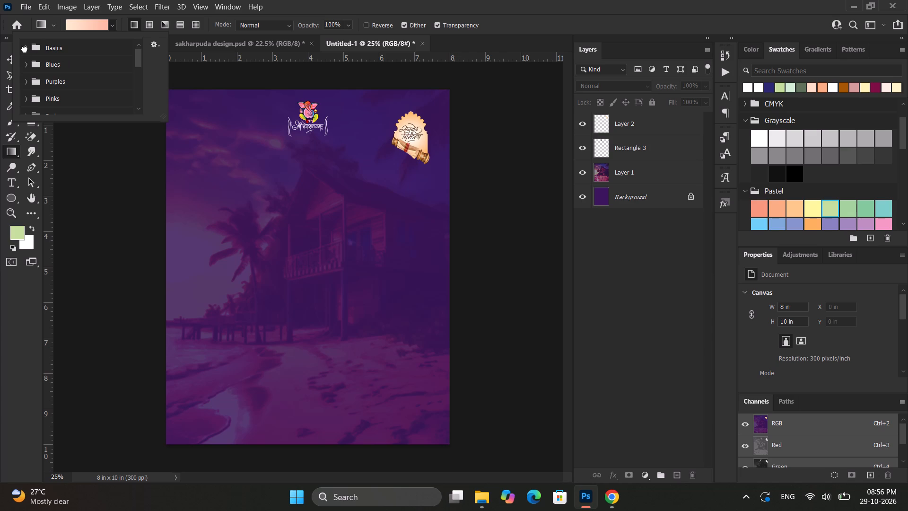
click(60, 68)
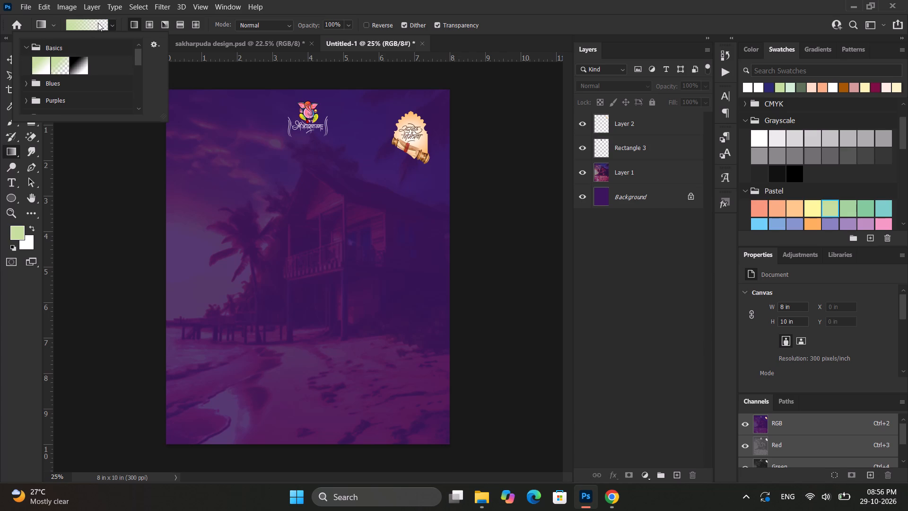
click(99, 22)
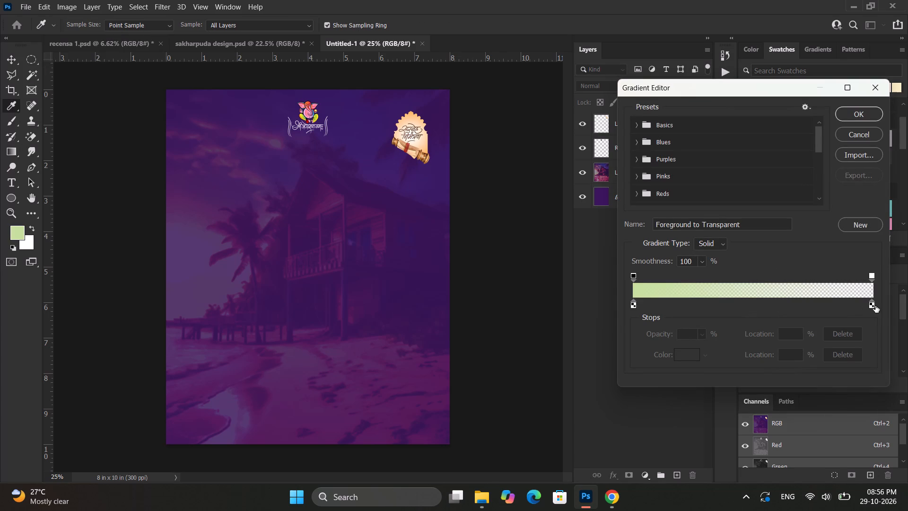
click(871, 306)
click(848, 354)
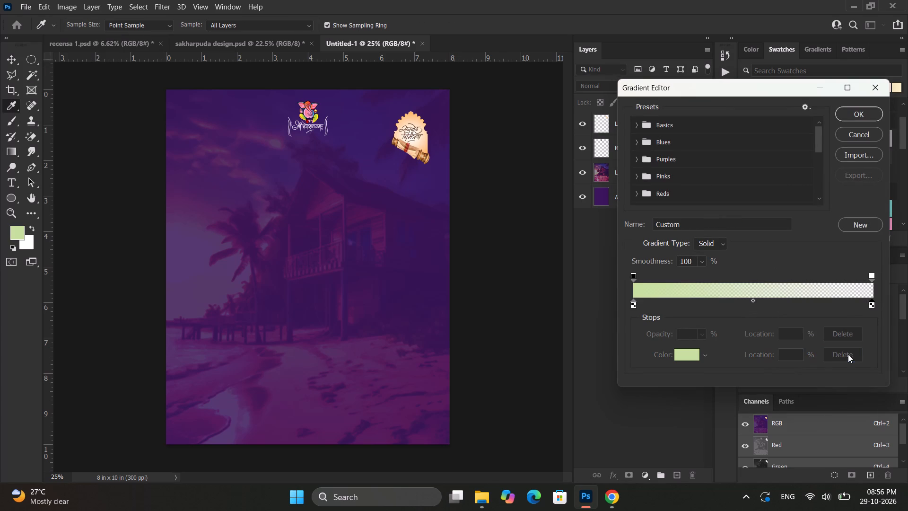
click(635, 304)
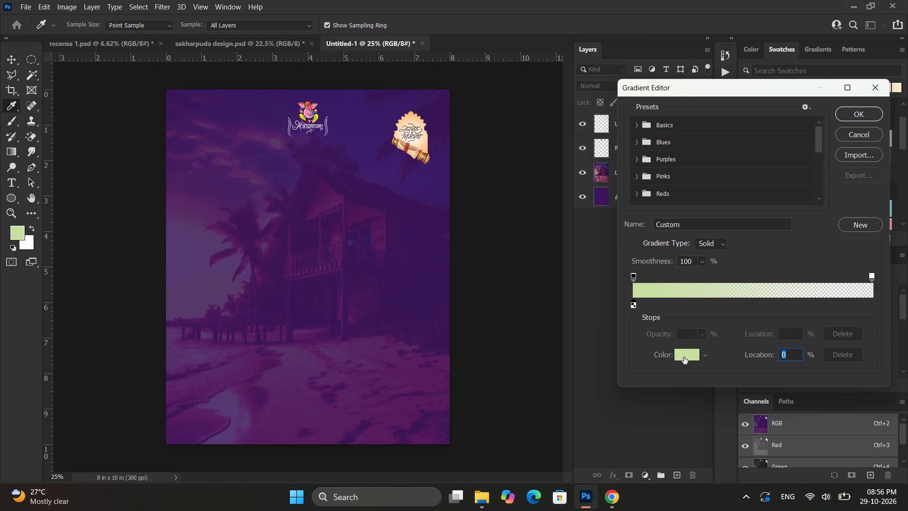
click(687, 359)
click(340, 185)
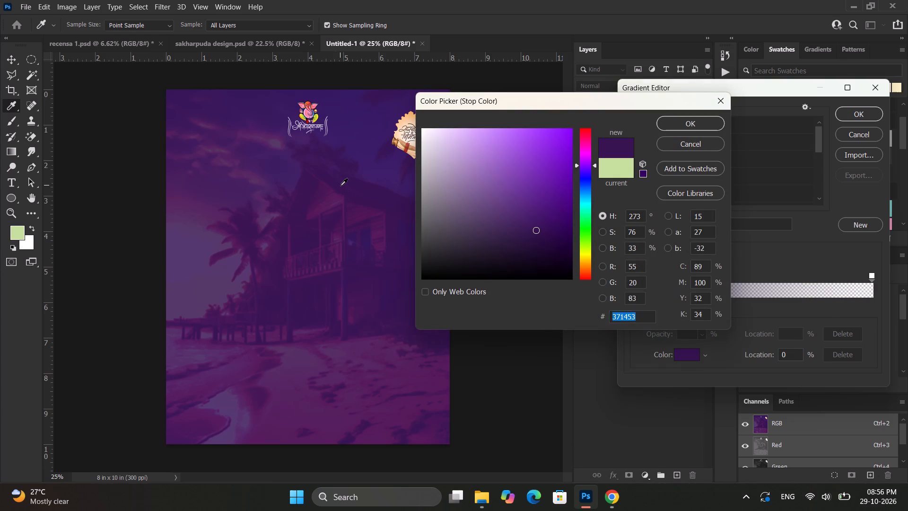
key(Return)
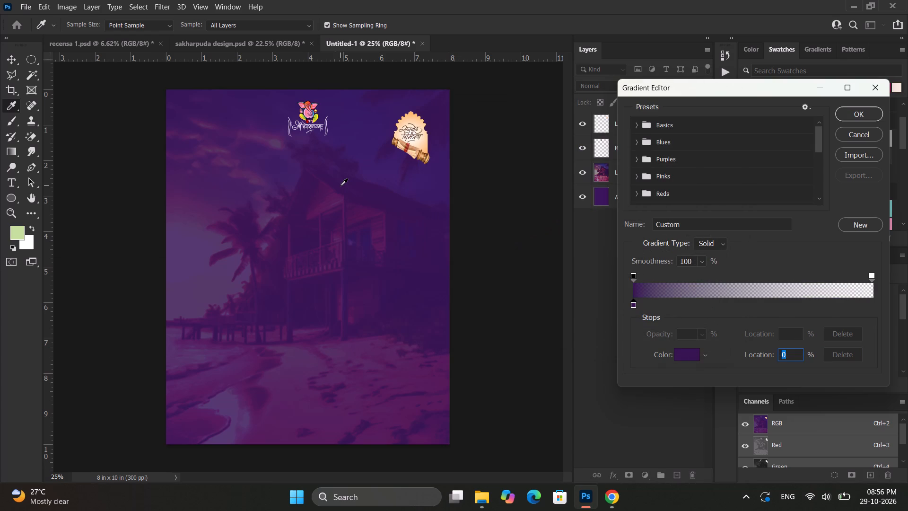
key(Return)
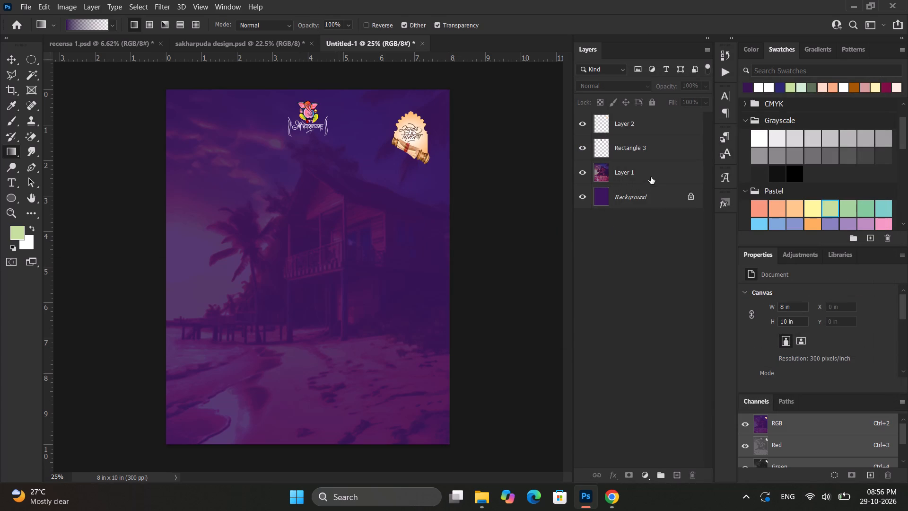
Add a new layer above Layer 1 and draw the purple gradient from the page's bottom edge upward, about 4 in high.
click(651, 175)
click(676, 476)
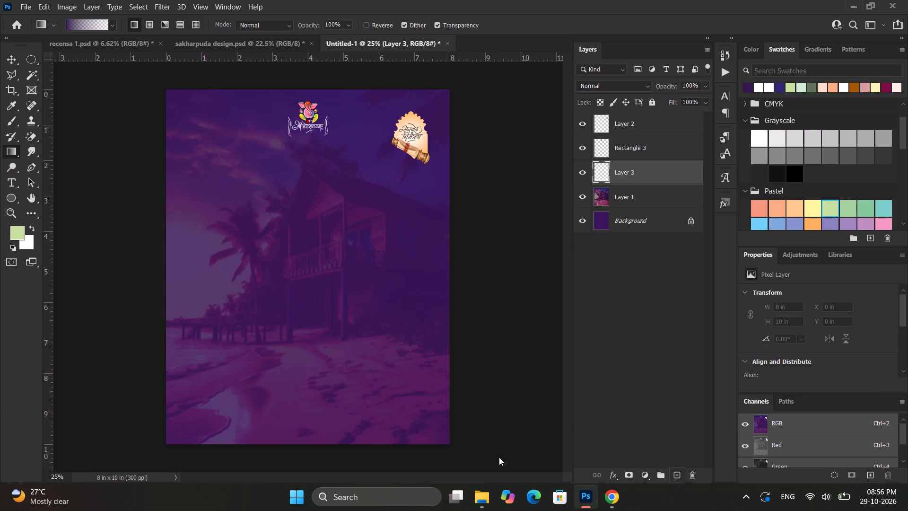
shift+drag(301, 456, 327, 300)
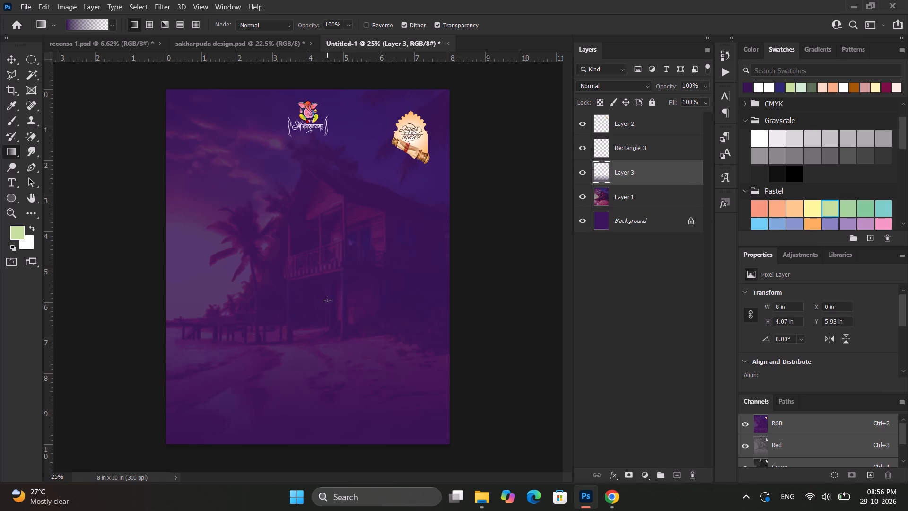
Stretch the gradient layer upward to about 167.5% height and shift it slightly down past the page's bottom edge.
click(13, 54)
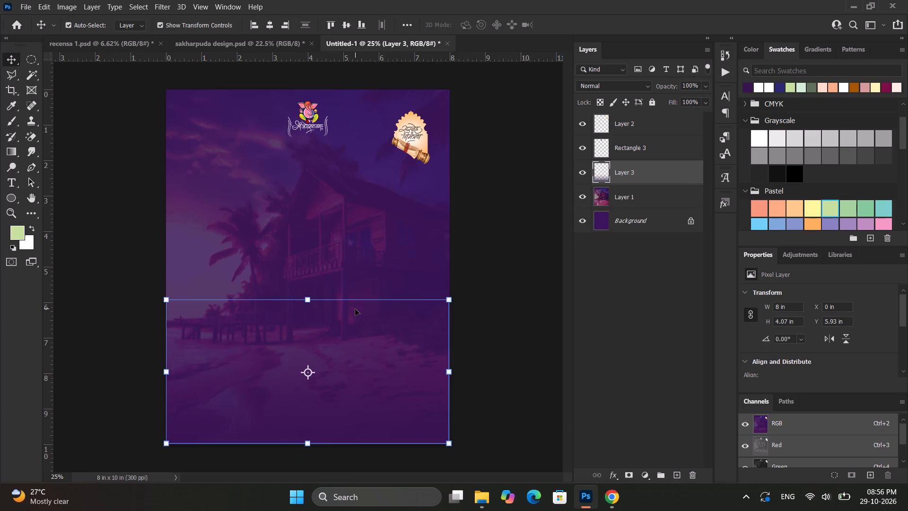
shift+drag(307, 299, 317, 202)
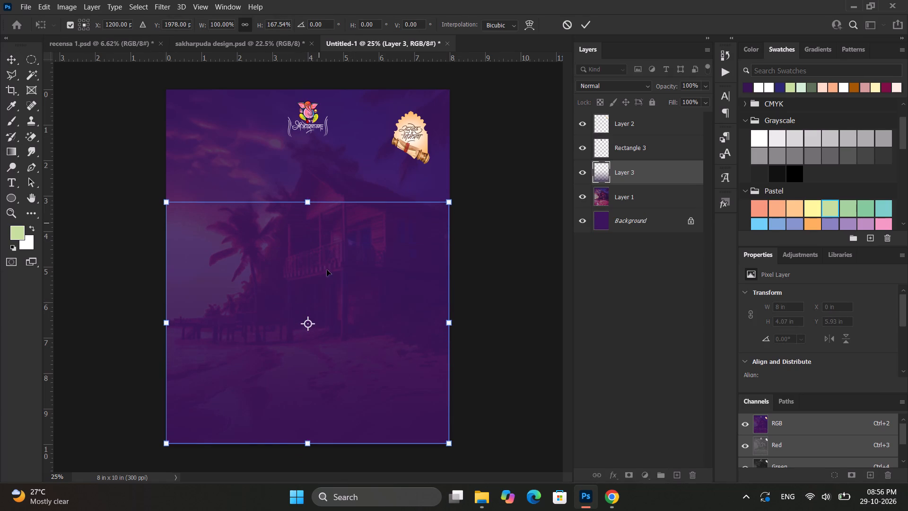
shift+drag(332, 292, 332, 300)
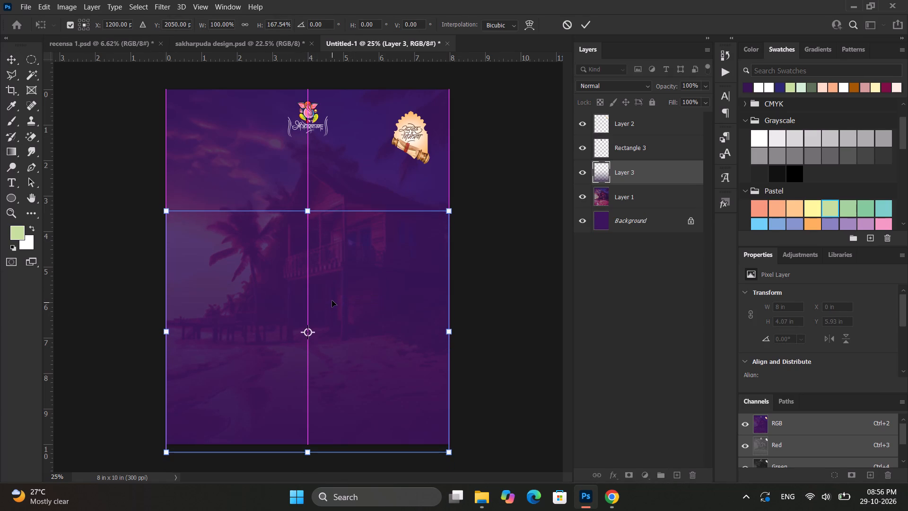
key(Return)
click(519, 149)
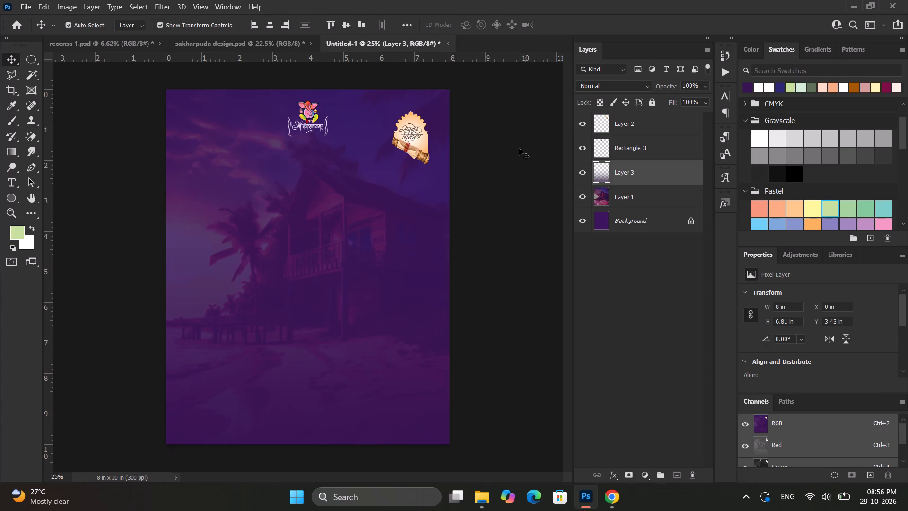
Copy the bride's name, its prefix and family details from sakharpuda design.psd into the new document, placing them below the emblem at about Y 2.1 in.
click(267, 43)
click(464, 155)
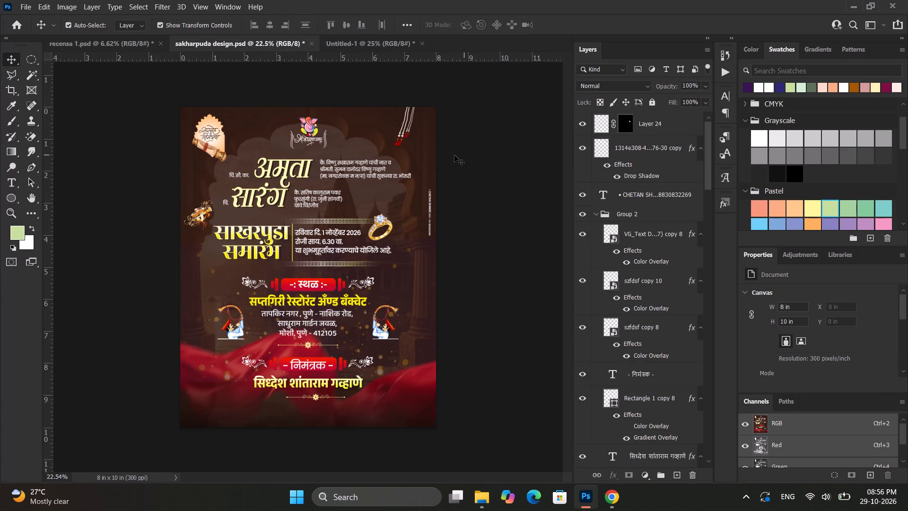
click(237, 177)
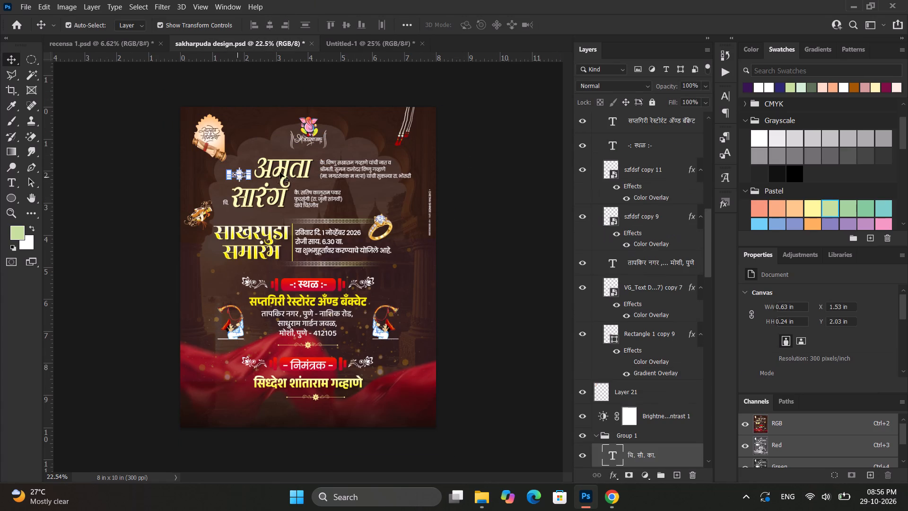
shift+click(289, 170)
shift+click(364, 170)
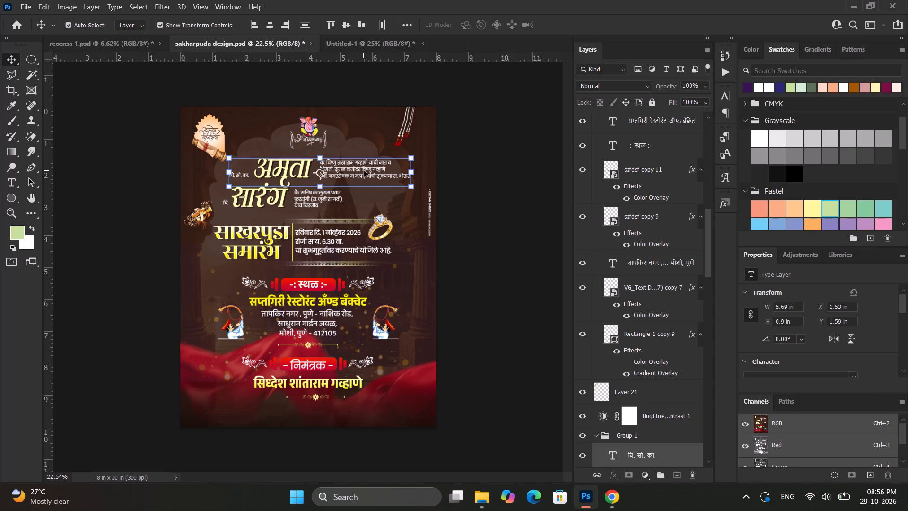
key(ctrl+c)
click(375, 42)
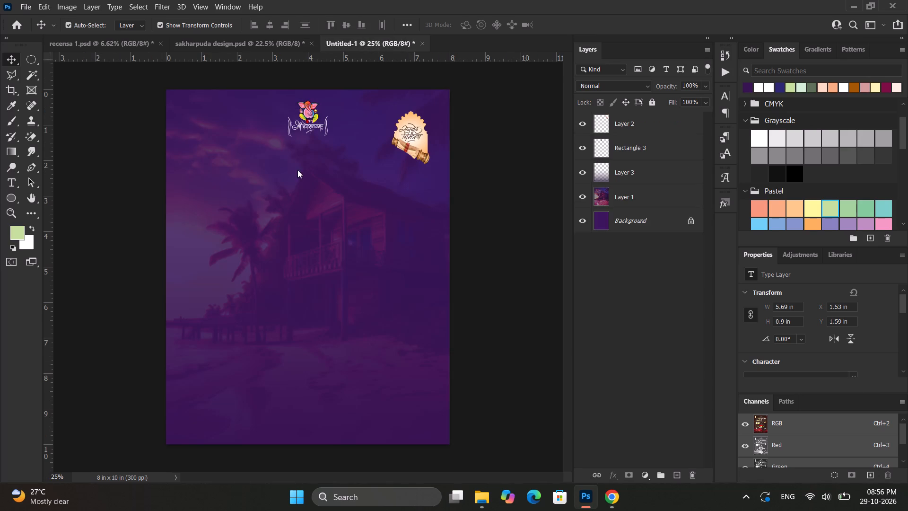
key(ctrl+v)
drag(343, 263, 356, 179)
click(464, 177)
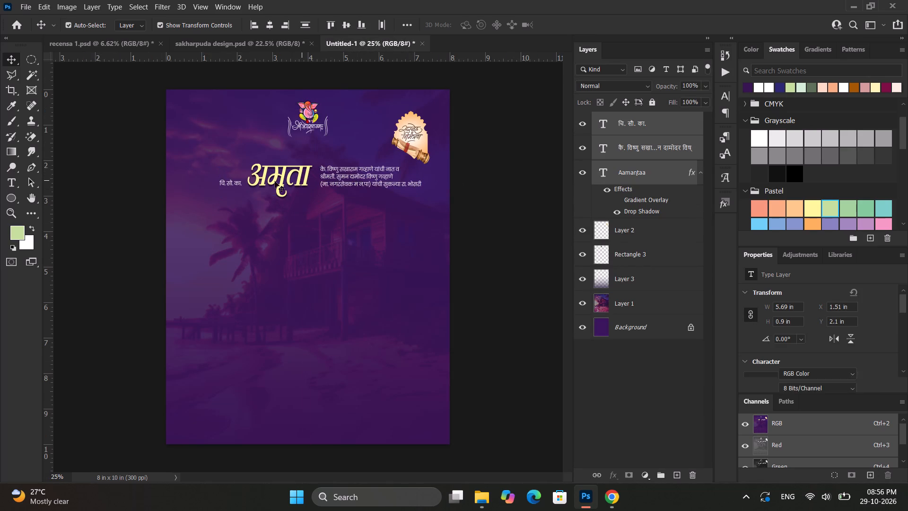
Move the prefix "चि. सौ. का." to sit centred just above the bride's name, at about Y 1.95 in.
key(ctrl+equal)
key(ctrl+equal)
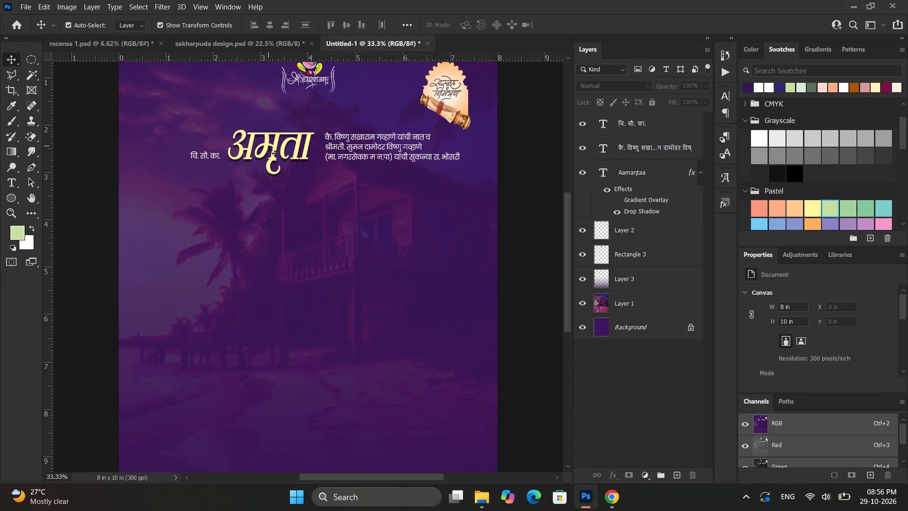
click(268, 146)
click(209, 159)
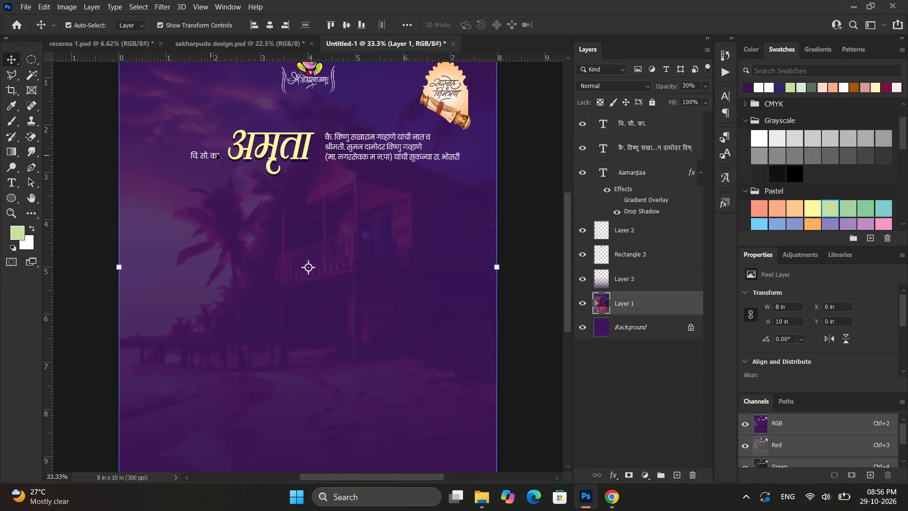
click(211, 154)
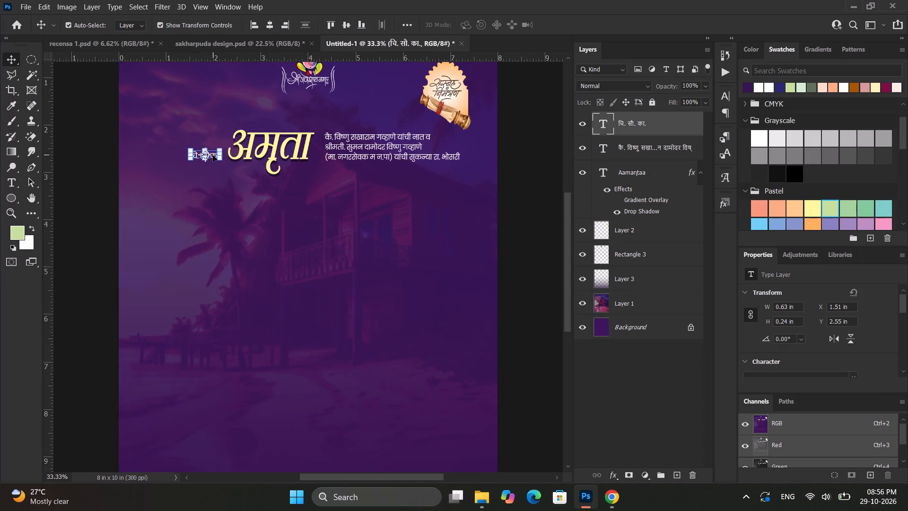
key(ctrl+equal)
scroll(195, 134, up, 2)
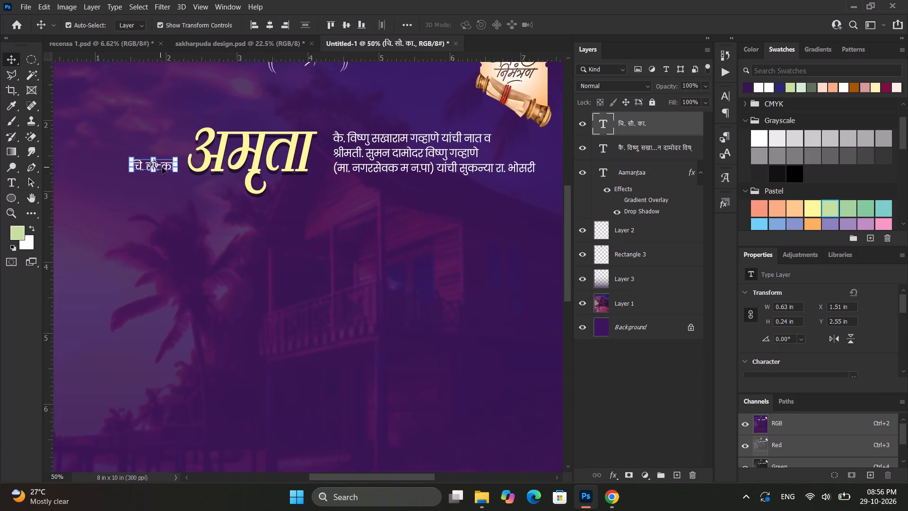
drag(164, 167, 256, 122)
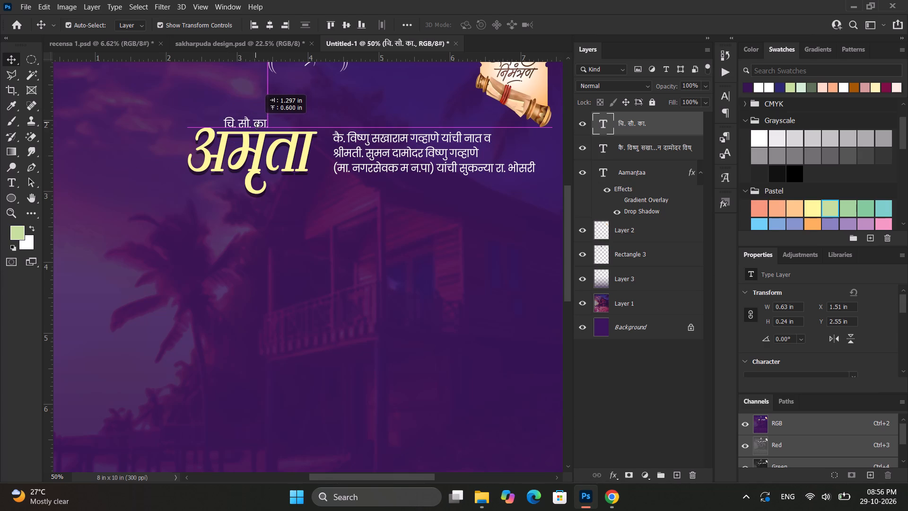
drag(256, 122, 257, 122)
Link the prefix and the bride's name layers and centre the pair horizontally on the page.
shift+click(271, 150)
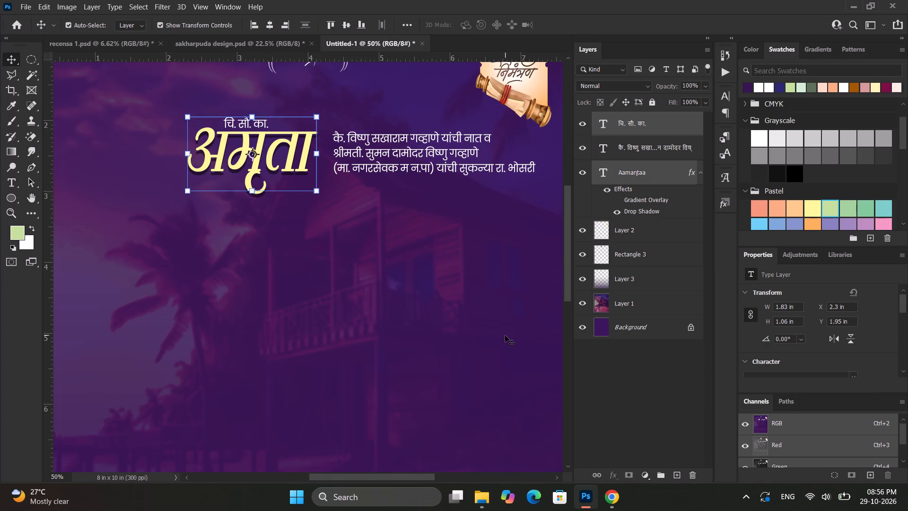
click(594, 476)
click(274, 27)
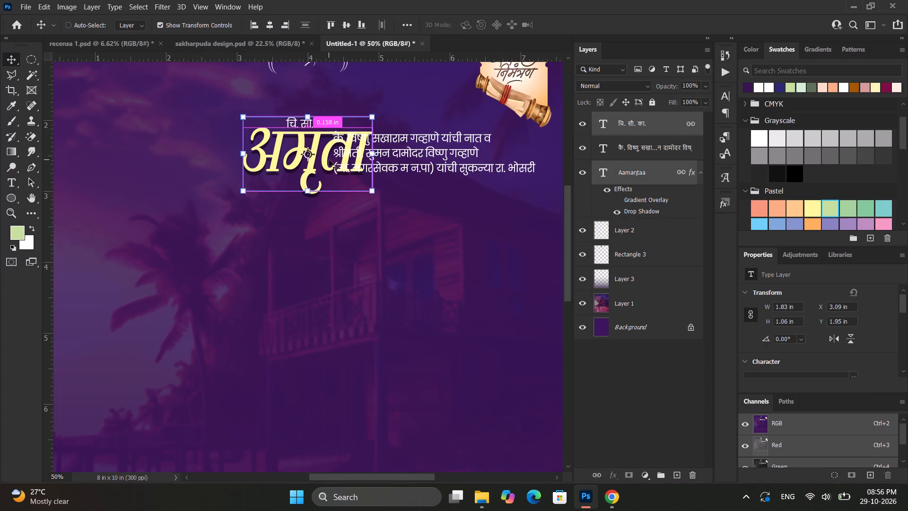
key(ctrl+minus)
key(ctrl+minus)
key(ctrl+minus)
click(486, 194)
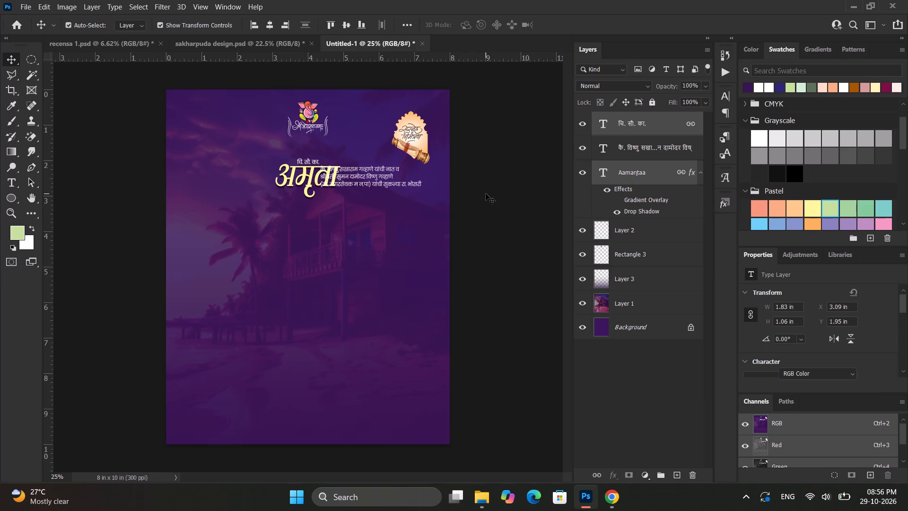
Move the family details text below the bride's name, to about Y 3.12 in.
click(378, 171)
drag(384, 171, 378, 210)
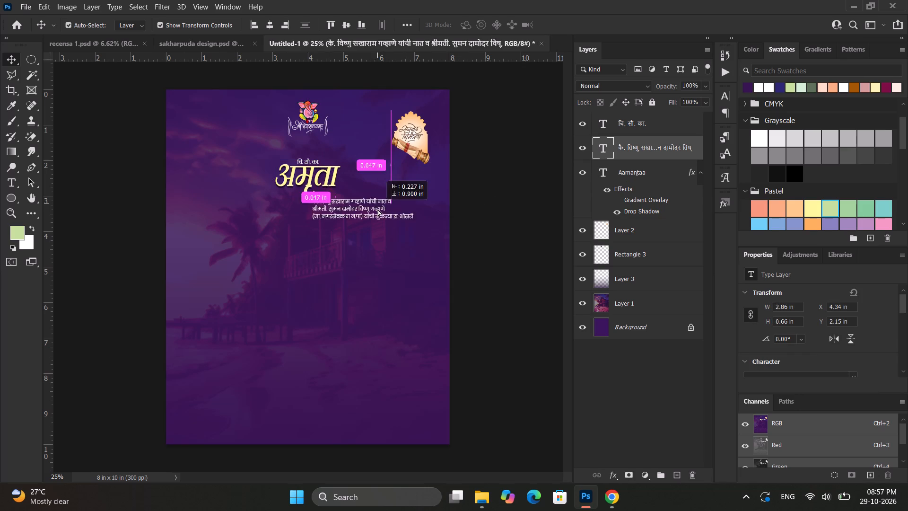
drag(378, 210, 323, 204)
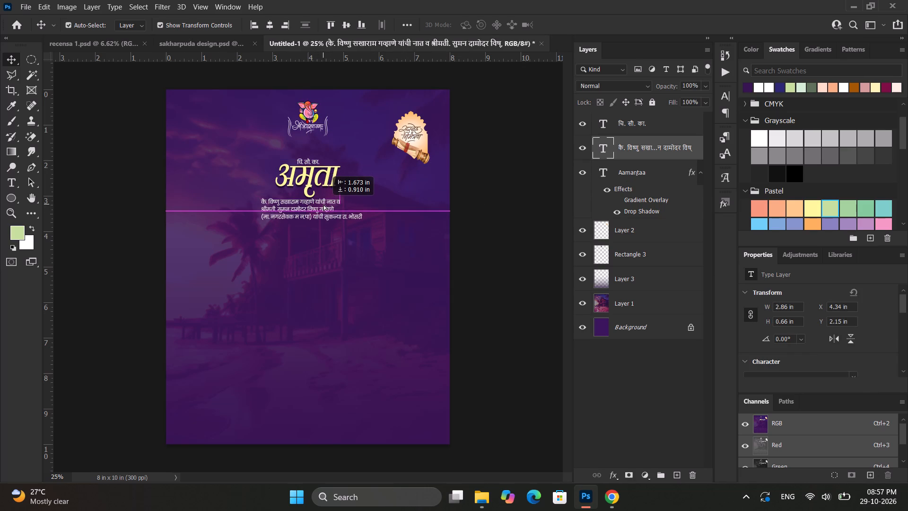
drag(323, 204, 335, 206)
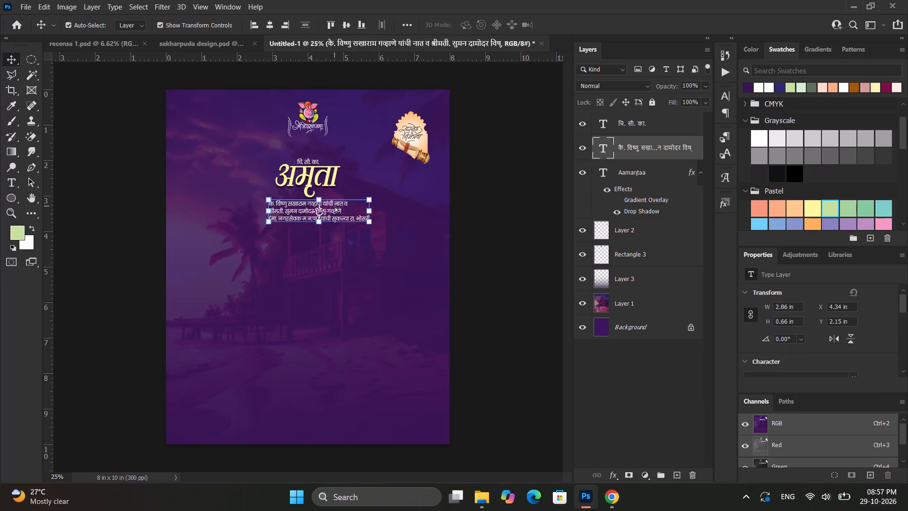
Join the first two lines of the family details with a space so the text runs on two lines.
double_click(335, 206)
click(267, 211)
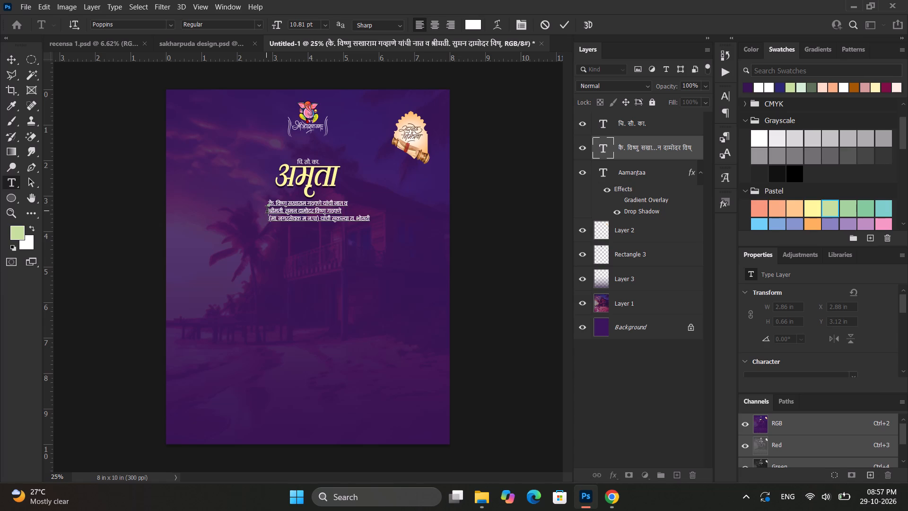
key(BackSpace)
key(space)
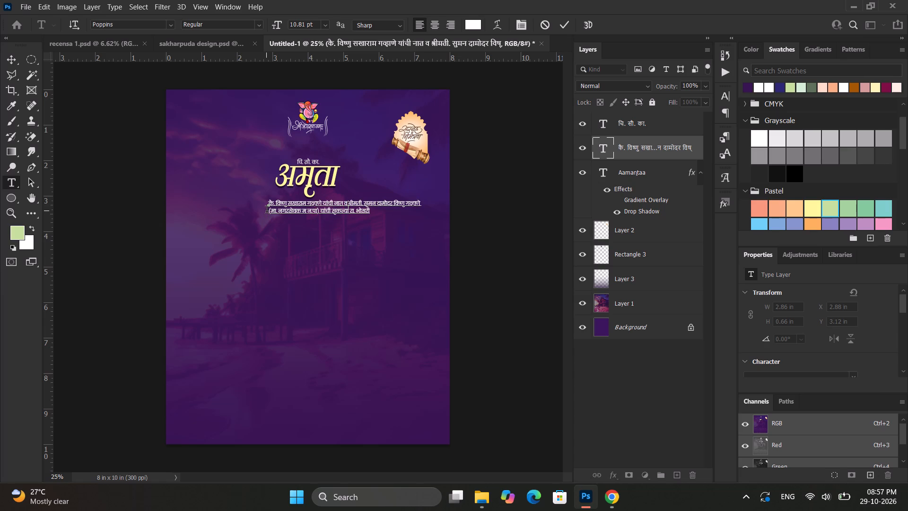
Centre-align the family details text and centre the text layer horizontally on the page.
key(ctrl+a)
ctrl+drag(85, 58, 415, 50)
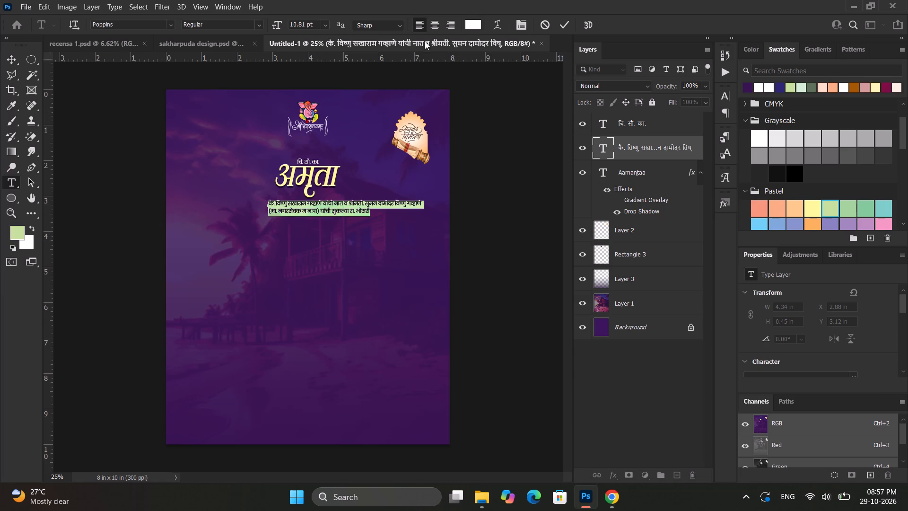
click(427, 22)
click(431, 22)
click(6, 58)
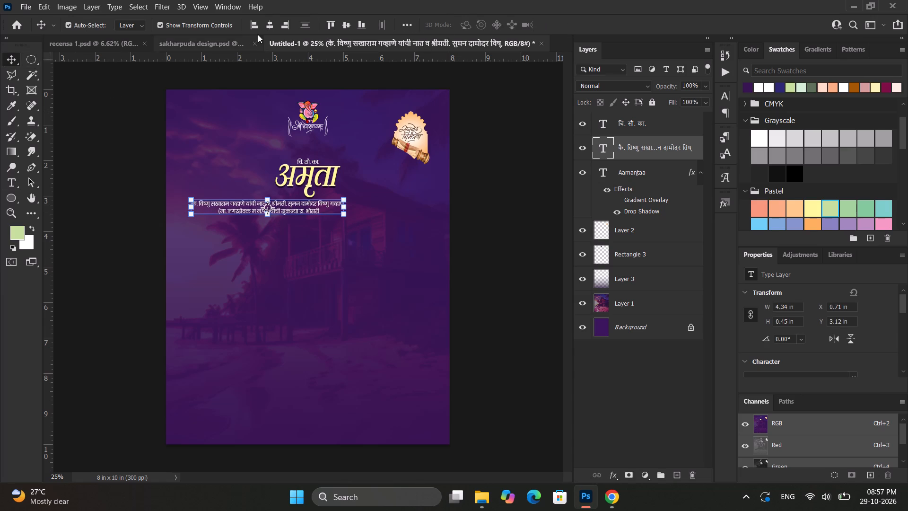
click(264, 26)
click(533, 194)
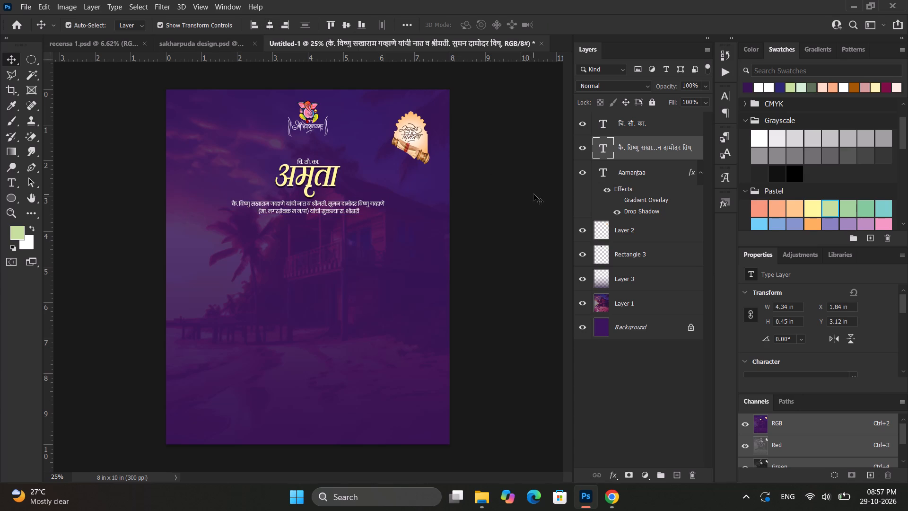
Scale the linked prefix and bride's name about their centre to about 113.88% and nudge them slightly up.
click(308, 176)
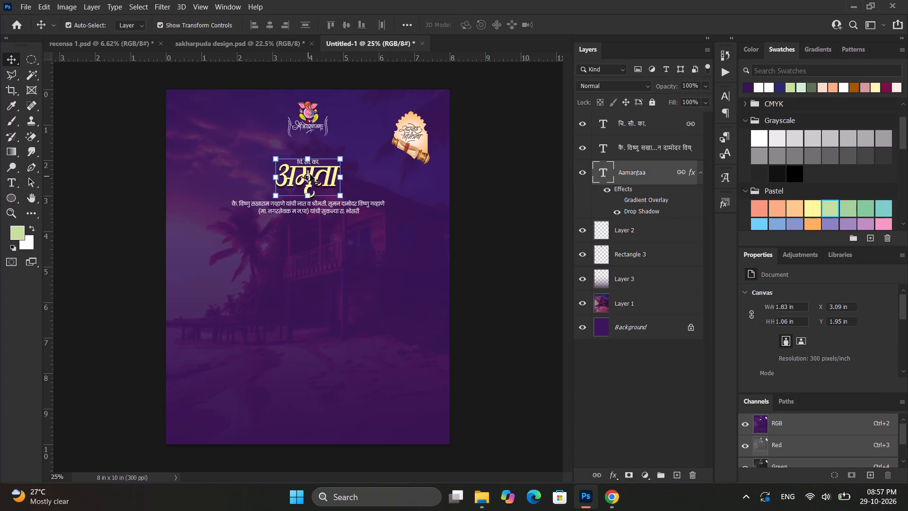
drag(311, 157, 310, 152)
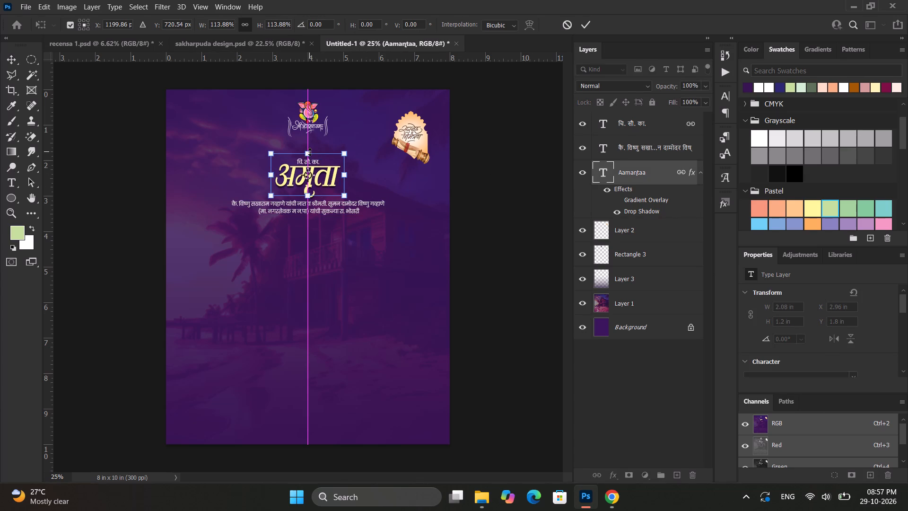
key(shift+Up)
key(Return)
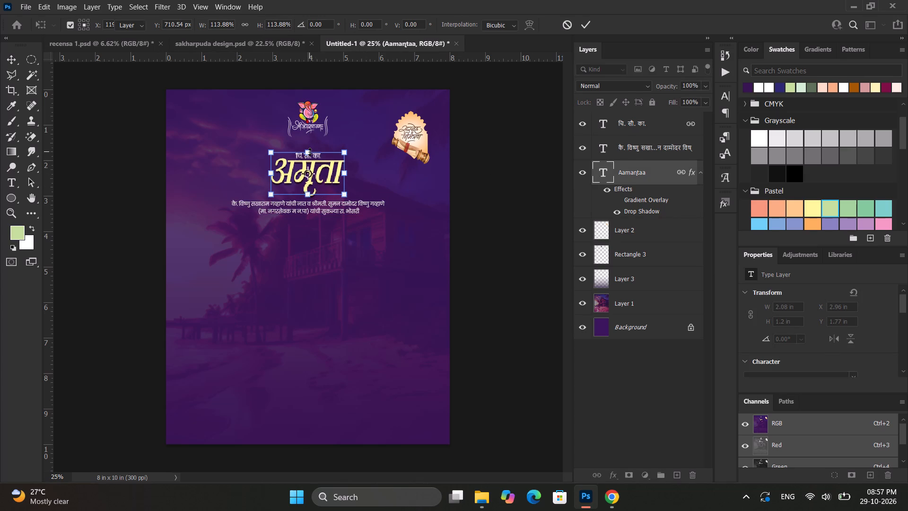
click(520, 203)
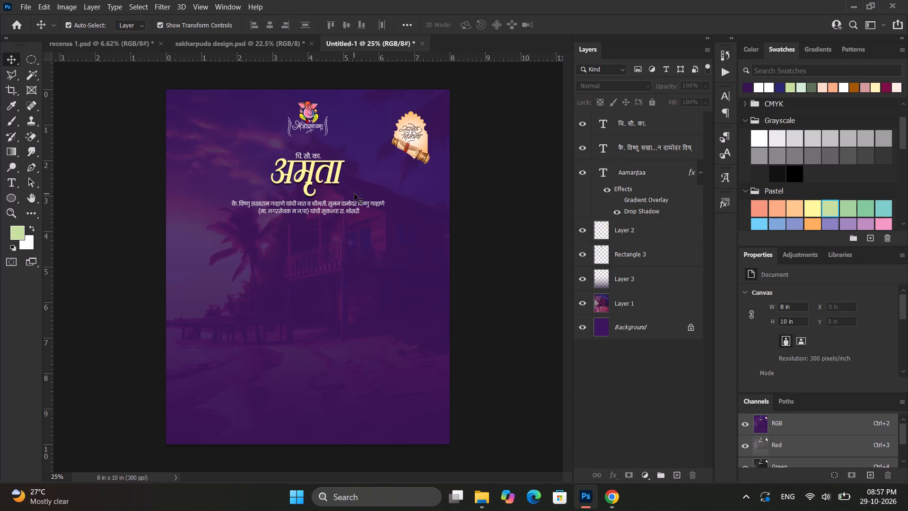
Duplicate the linked prefix and name layers and move the copies straight down below the family details, to about Y 3.8 in.
click(320, 168)
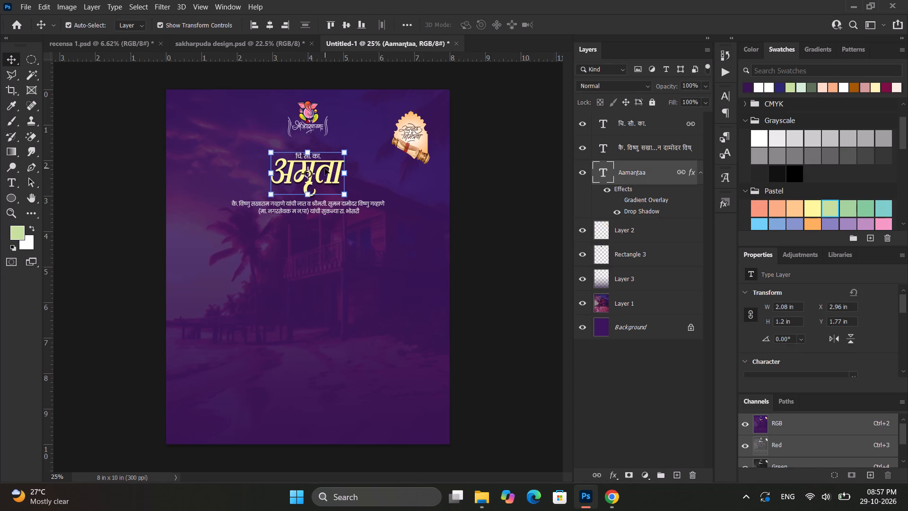
ctrl+click(648, 133)
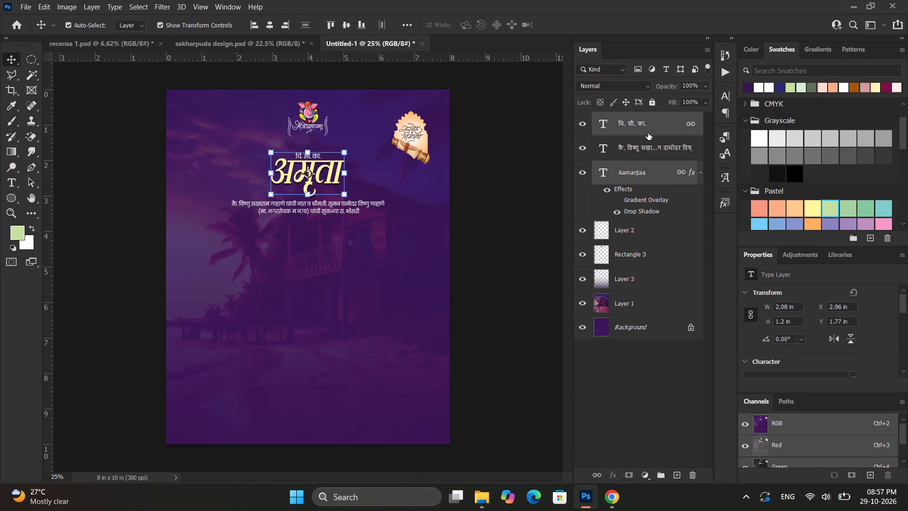
key(ctrl+j)
key(ctrl+t)
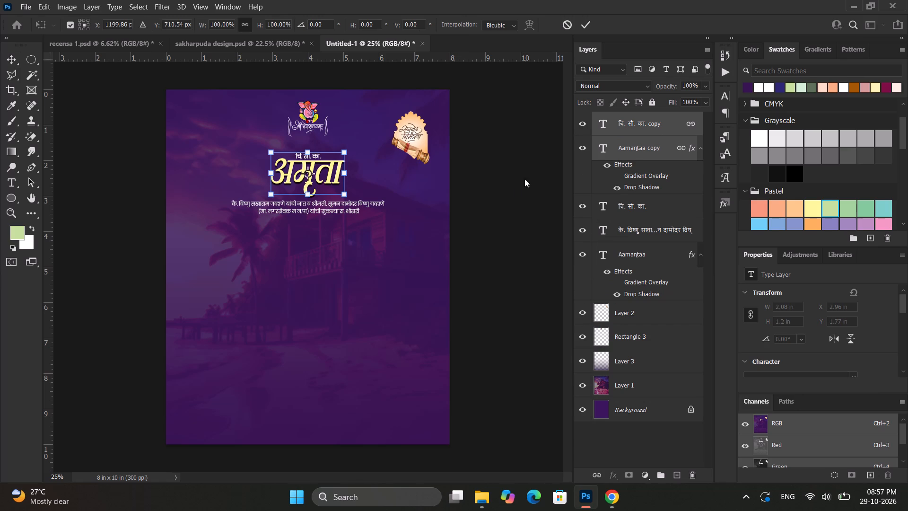
shift+drag(329, 176, 320, 273)
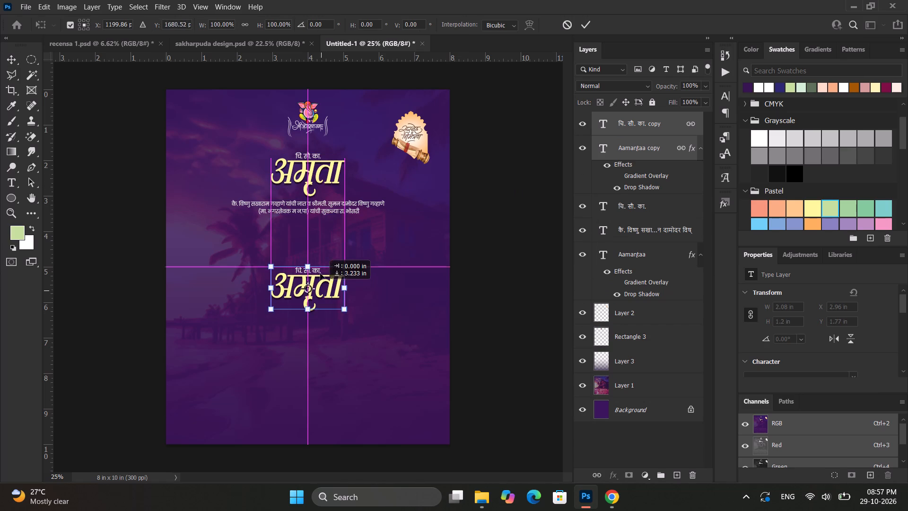
shift+drag(320, 273, 319, 249)
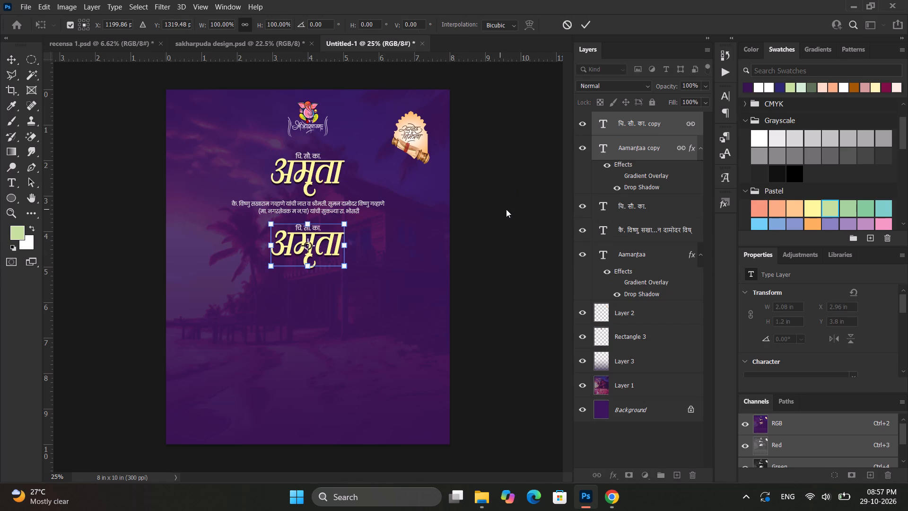
click(508, 208)
click(500, 185)
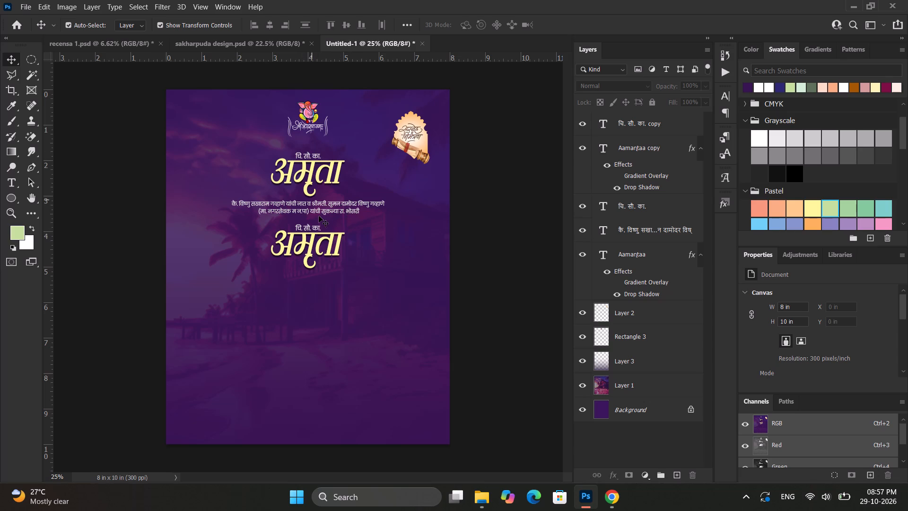
Unlink the copied prefix layer from the copied name layer.
key(ctrl+equal)
key(ctrl+equal)
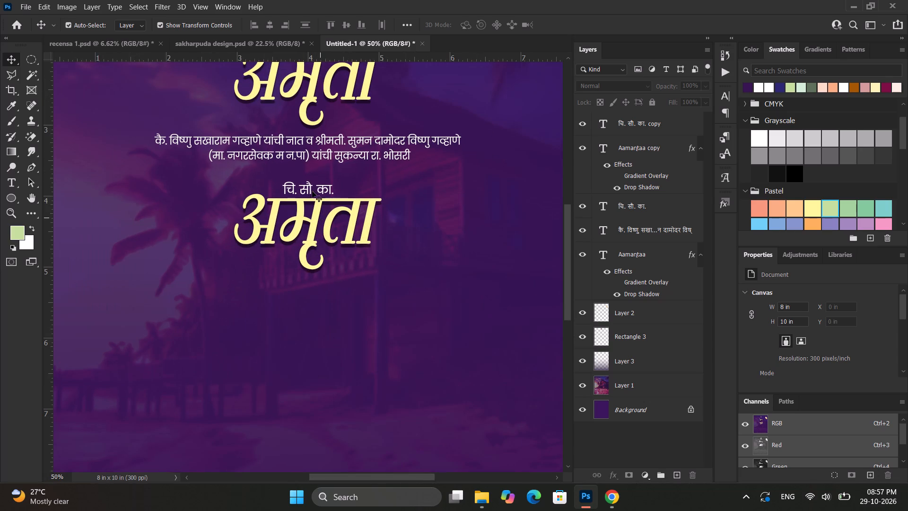
click(309, 186)
double_click(306, 187)
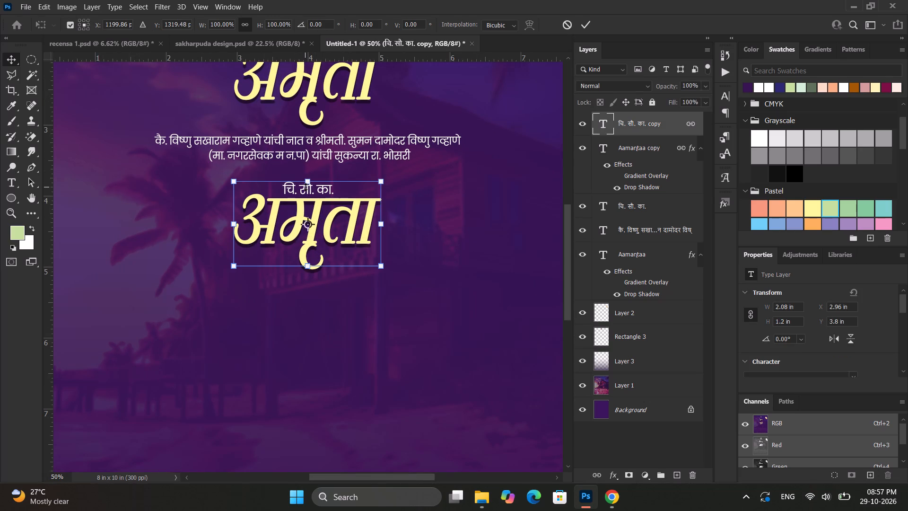
double_click(301, 191)
triple_click(301, 191)
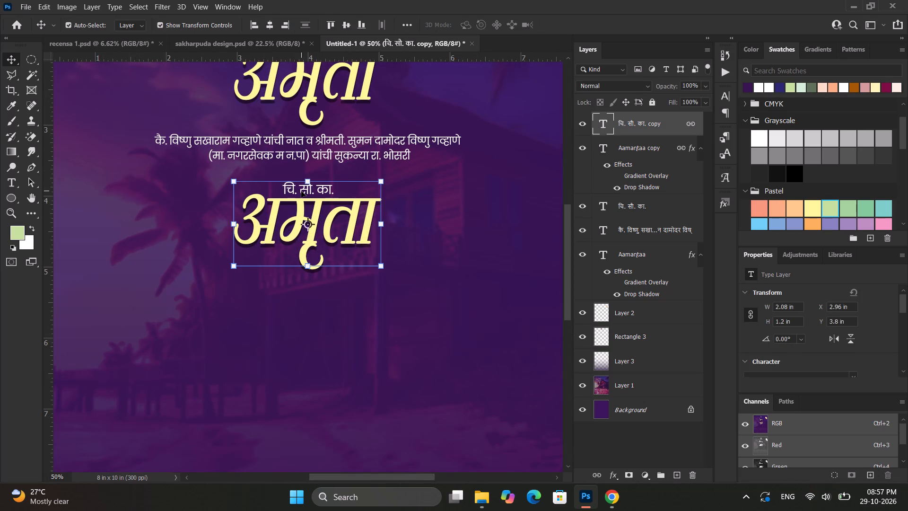
drag(301, 191, 566, 172)
click(595, 476)
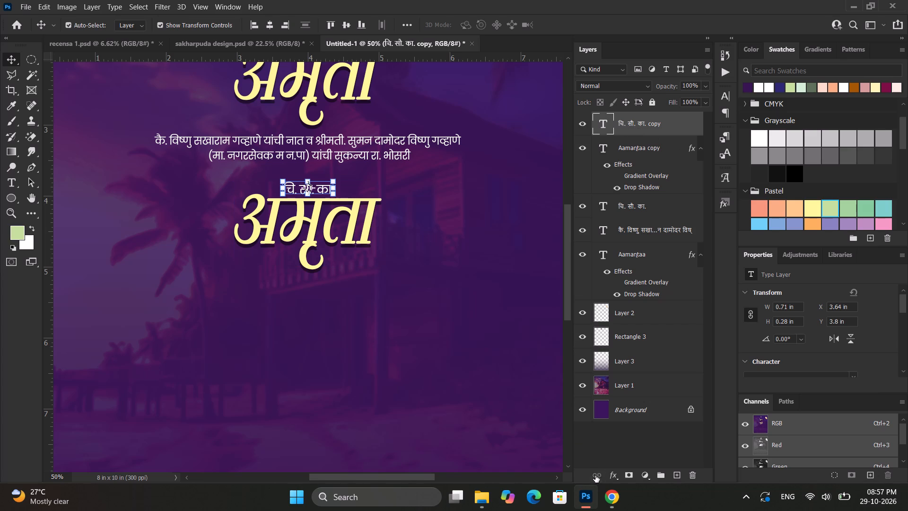
Shorten the copied prefix text above the lower name to चि. by deleting the rest of it.
double_click(323, 192)
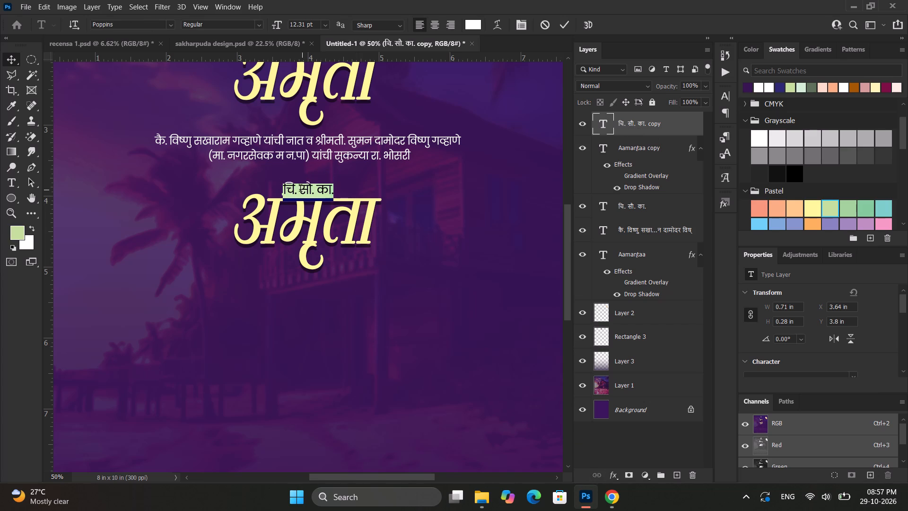
drag(298, 188, 379, 191)
key(BackSpace)
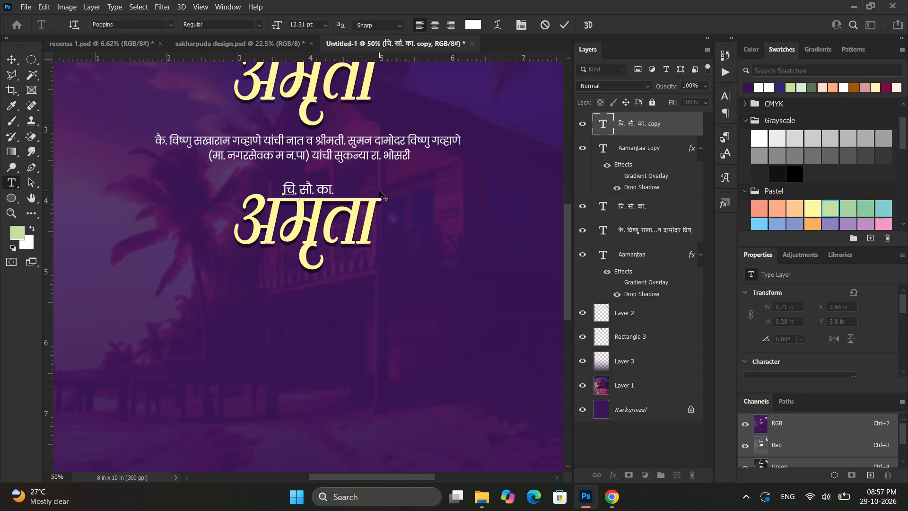
click(562, 24)
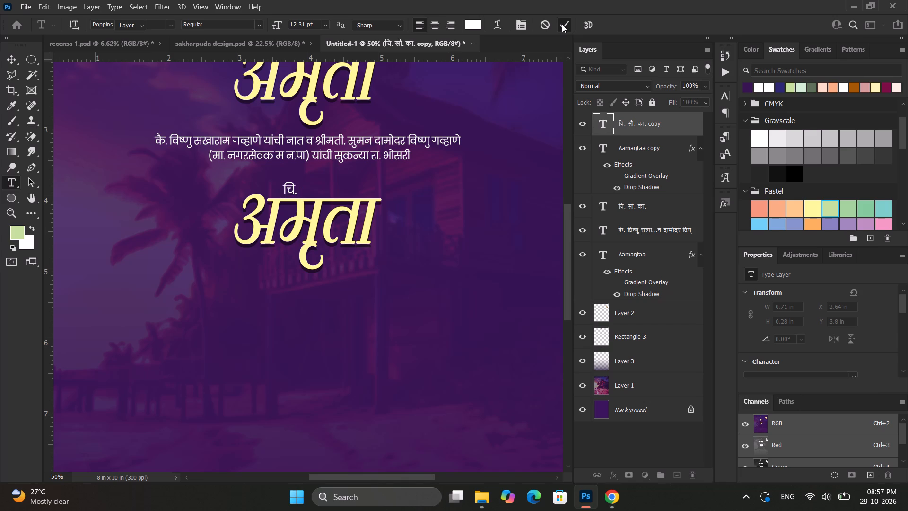
Check the groom's name in the sakharpuda design and replace the lower copy of the bride's name with सारंग.
click(262, 40)
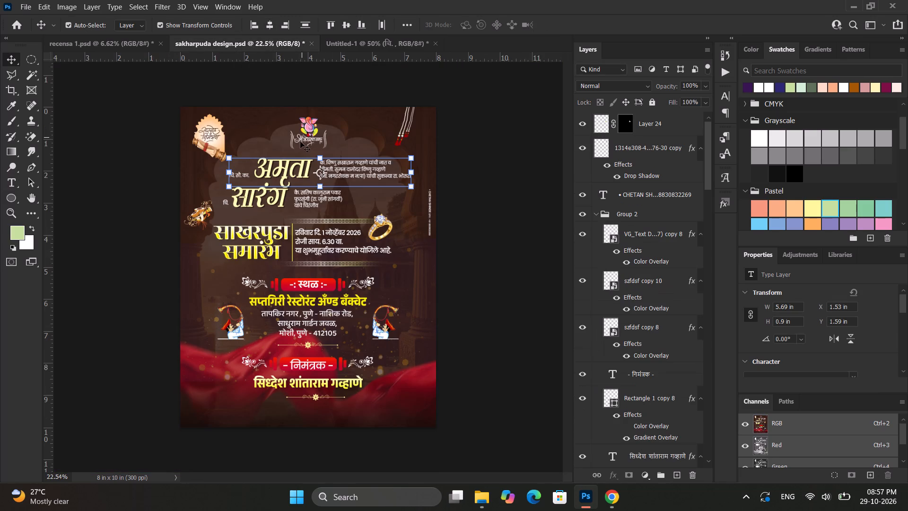
click(354, 45)
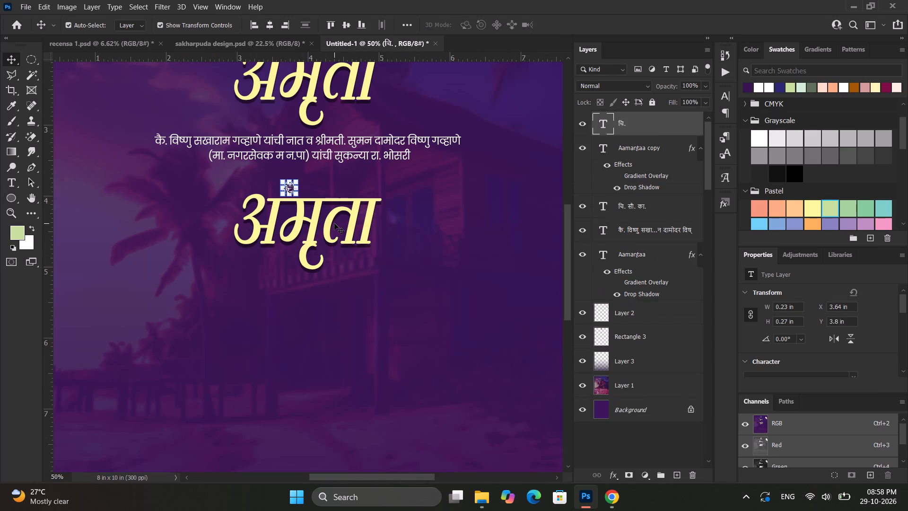
double_click(334, 223)
text(saa)
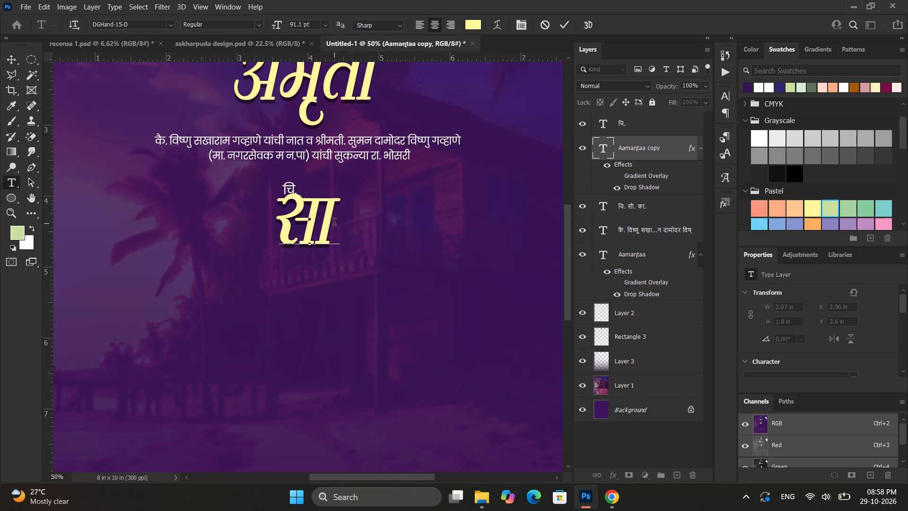
text(r/ga)
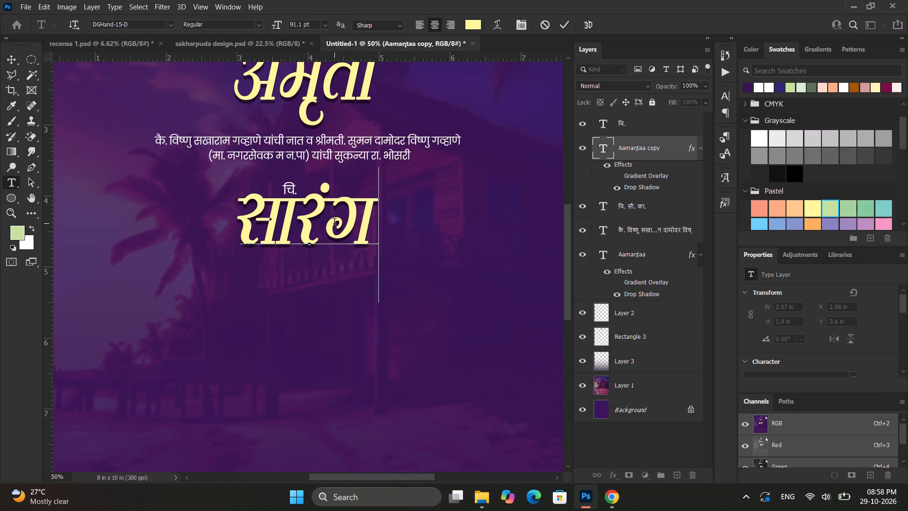
Set the groom's name in the DG-Sundar font and replace the stray slash with an asterisk to form the dot above र.
key(ctrl+a)
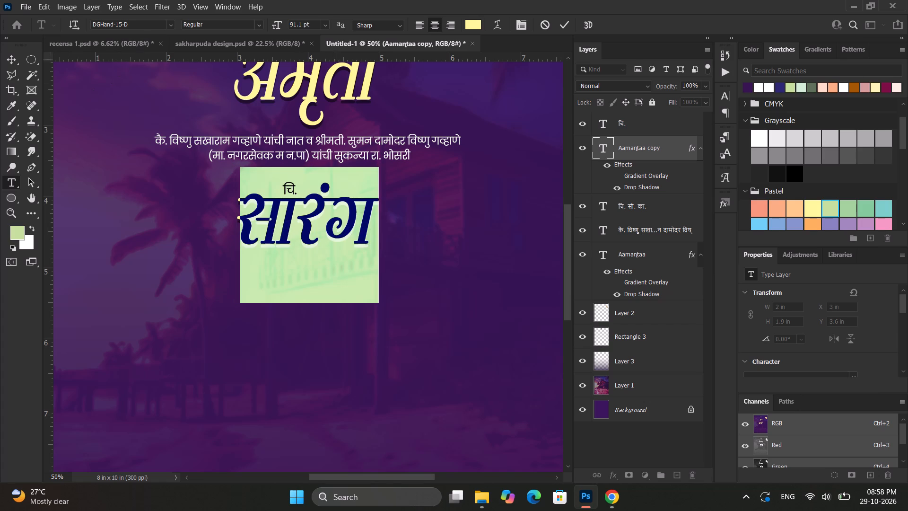
click(151, 24)
text(dg)
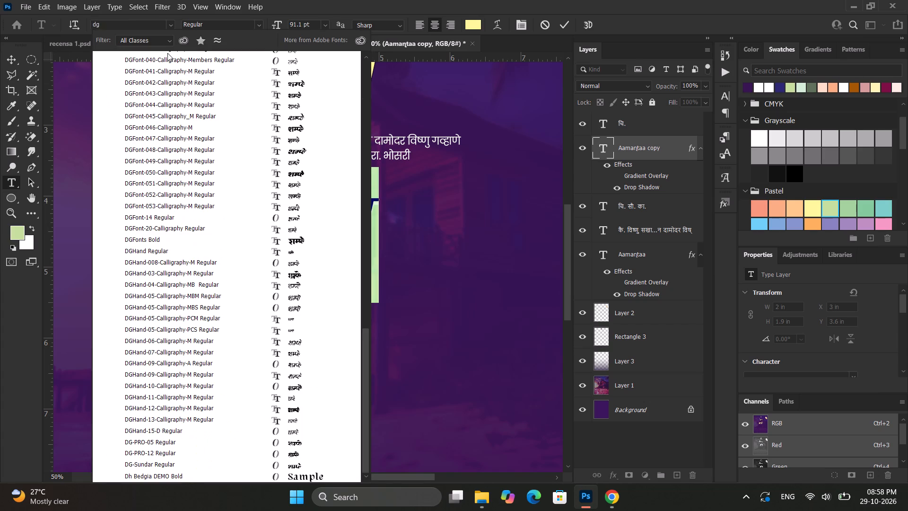
scroll(245, 307, down, 20)
scroll(245, 307, down, 3)
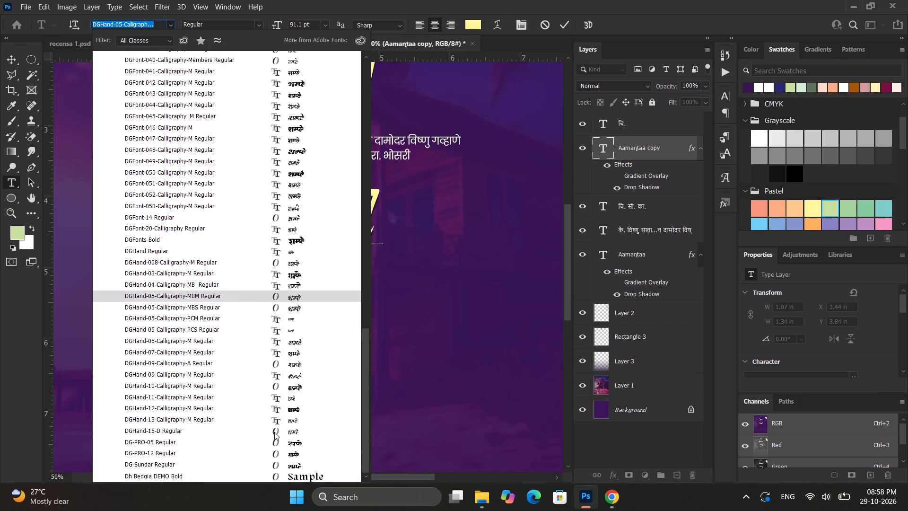
click(297, 465)
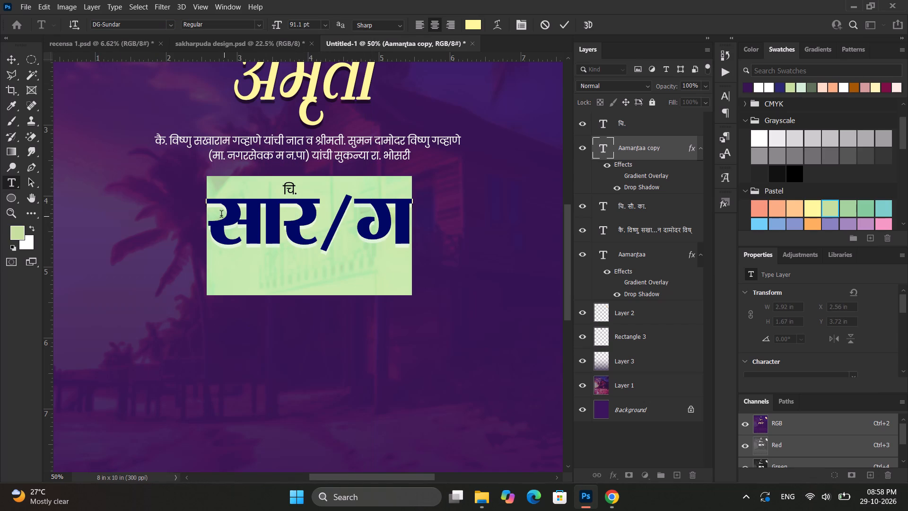
click(345, 230)
key(BackSpace)
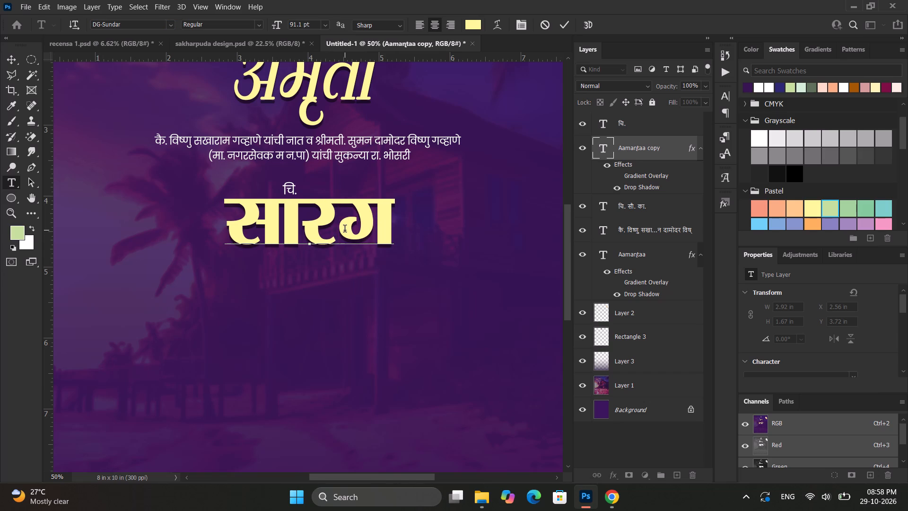
key(shift+asterisk)
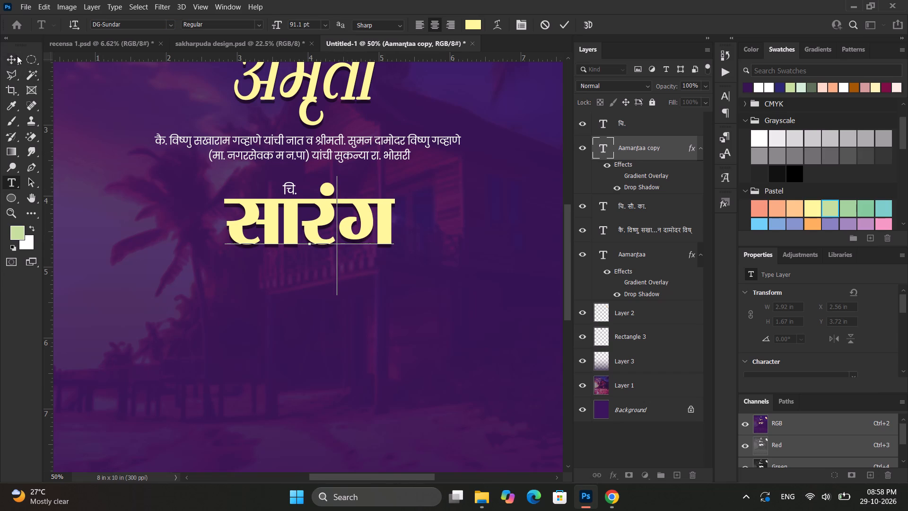
Centre the groom's name horizontally on the page and apply the white-to-gold gradient layer style to it.
click(20, 54)
click(272, 23)
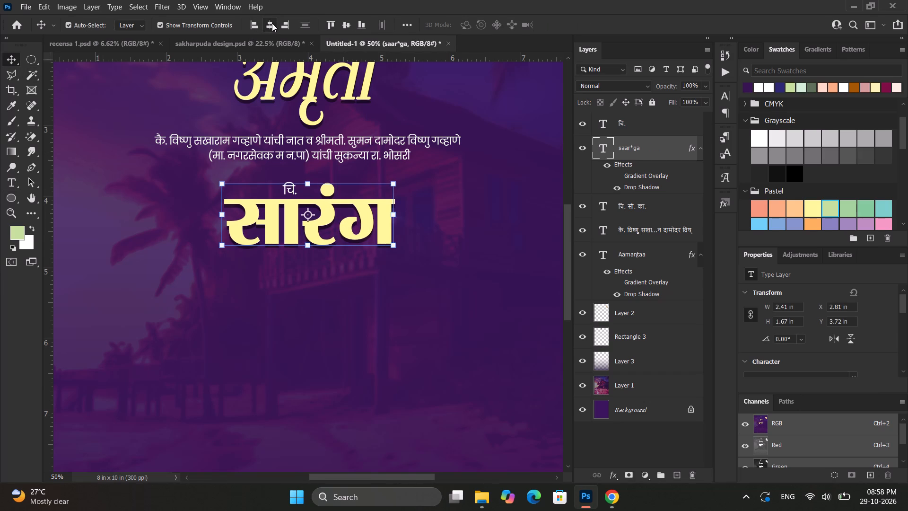
click(720, 208)
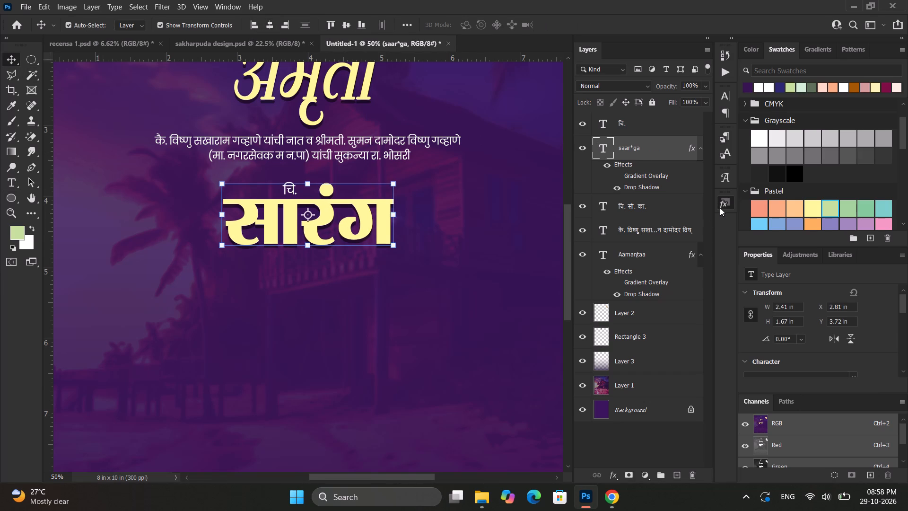
scroll(645, 271, down, 6)
click(596, 286)
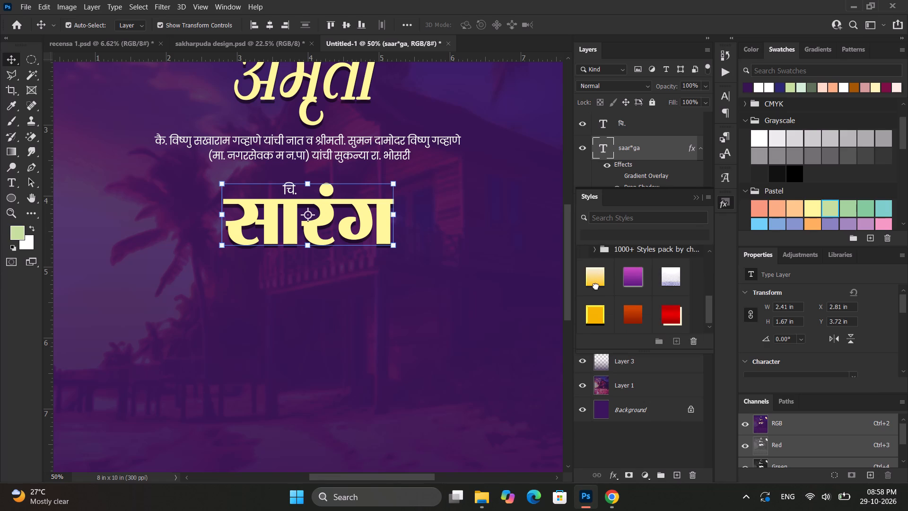
Change the bride's name to the DG-Sundar font and centre it horizontally on the page.
click(360, 89)
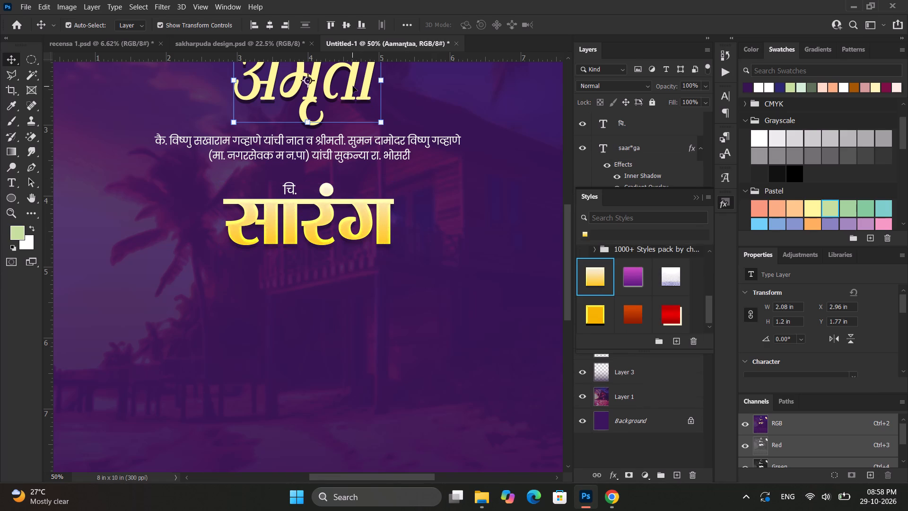
double_click(353, 86)
click(154, 23)
text(dg)
scroll(296, 394, down, 6)
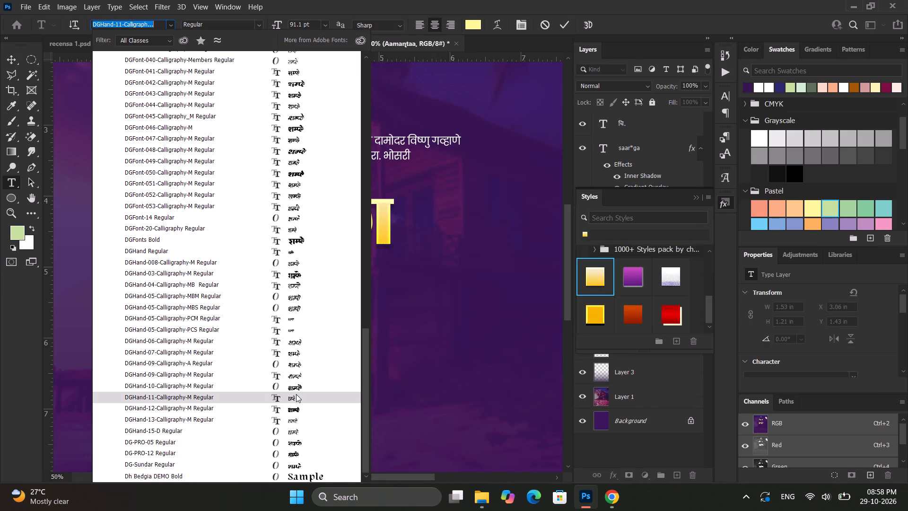
click(300, 464)
scroll(236, 298, up, 1)
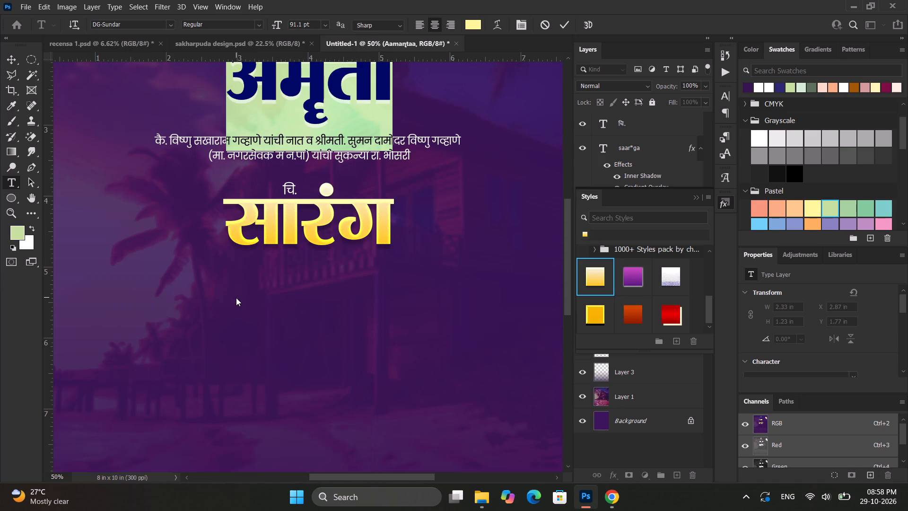
scroll(236, 298, up, 1)
click(12, 60)
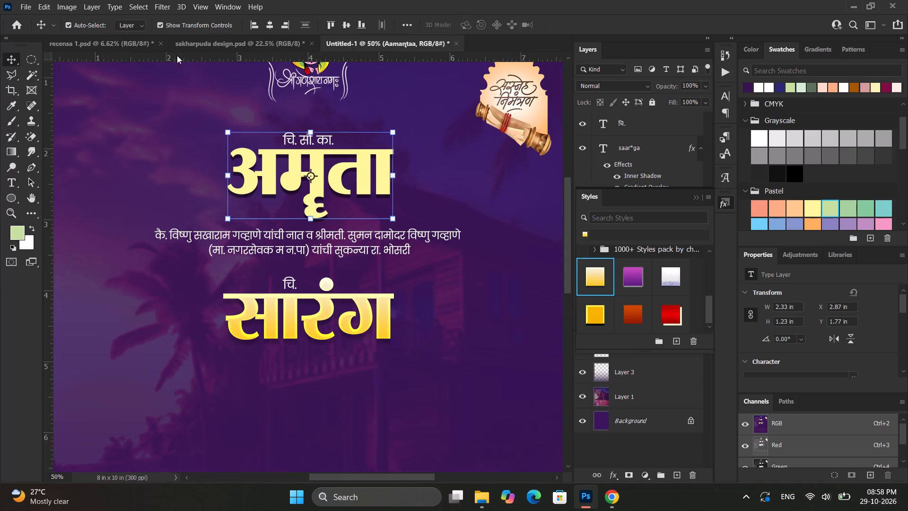
click(272, 20)
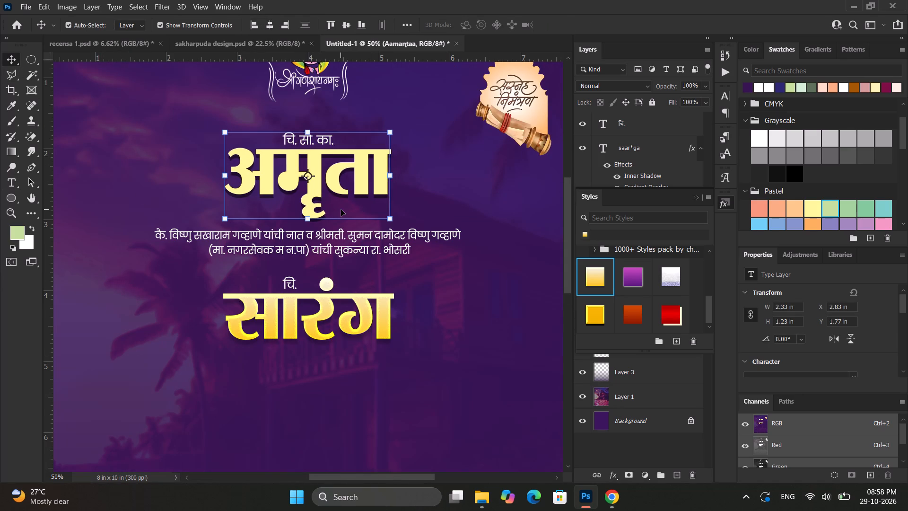
Apply the same white-to-gold gradient layer style to the bride's name and deselect all layers.
click(594, 267)
click(521, 259)
key(ctrl+minus)
key(ctrl+minus)
key(ctrl+minus)
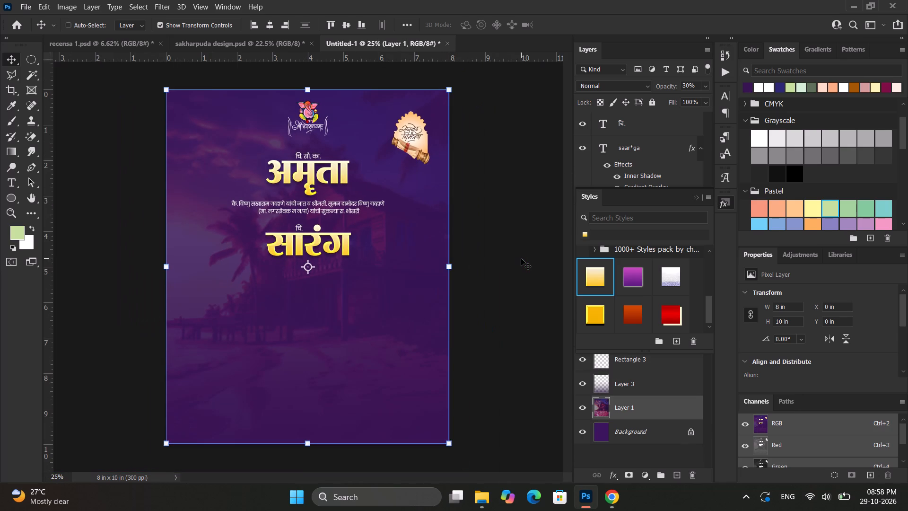
click(515, 203)
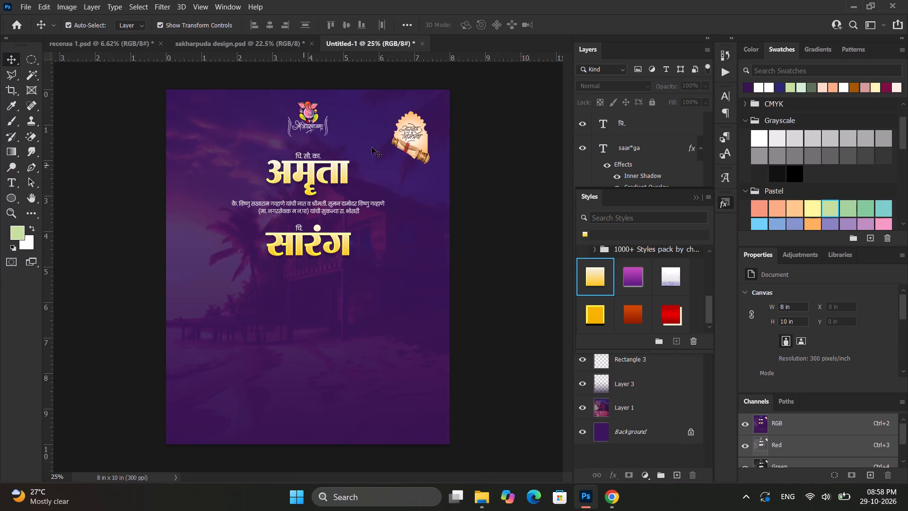
Move the invitation scroll badge straight across from the page's upper-right corner to its upper-left corner, then deselect it.
click(417, 133)
drag(416, 119, 247, 119)
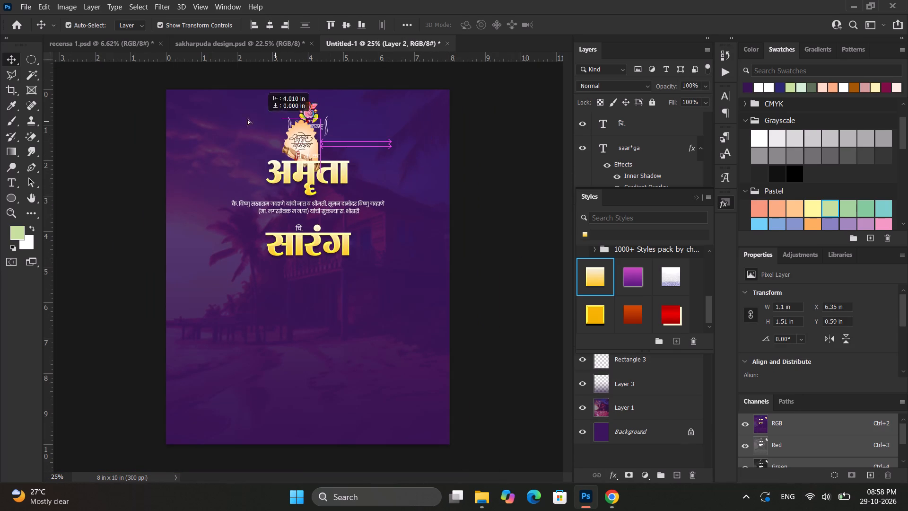
drag(247, 119, 208, 119)
click(525, 135)
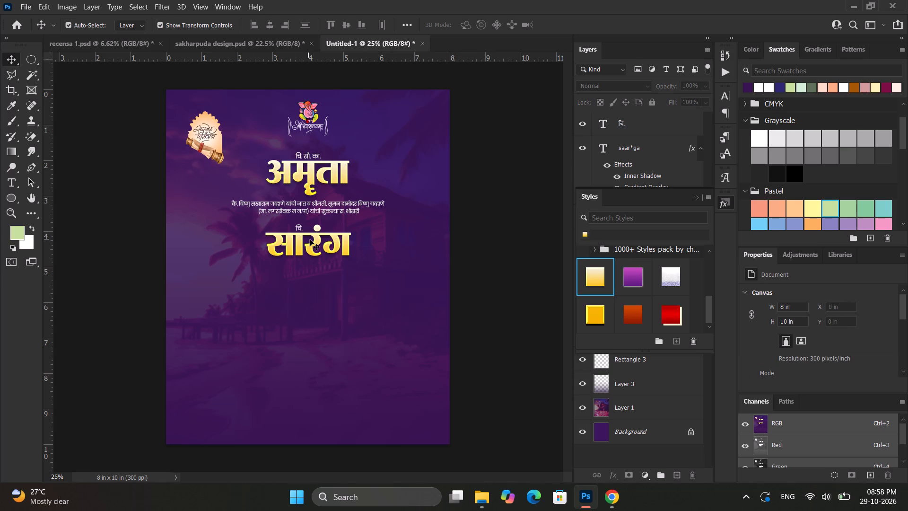
click(510, 179)
Switch to the sakharpuda design and select the hanging red-and-white ornament in its upper-right corner.
click(265, 44)
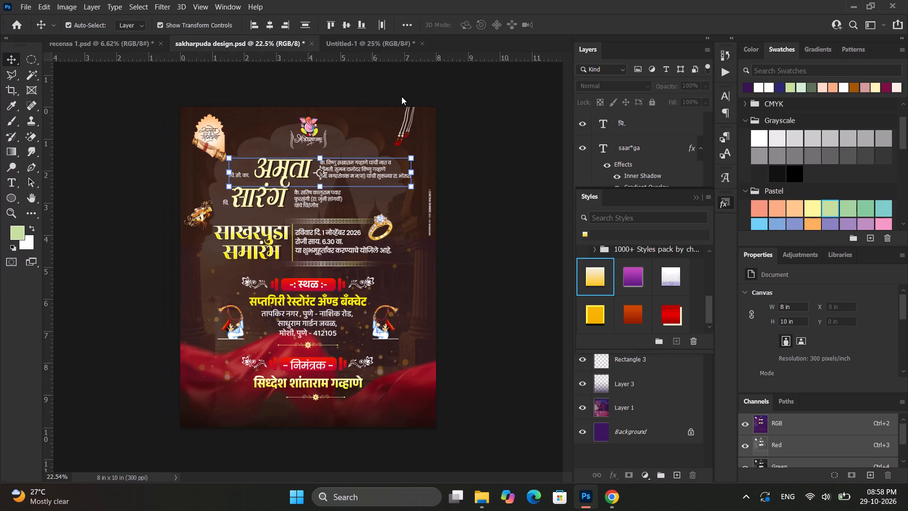
click(412, 126)
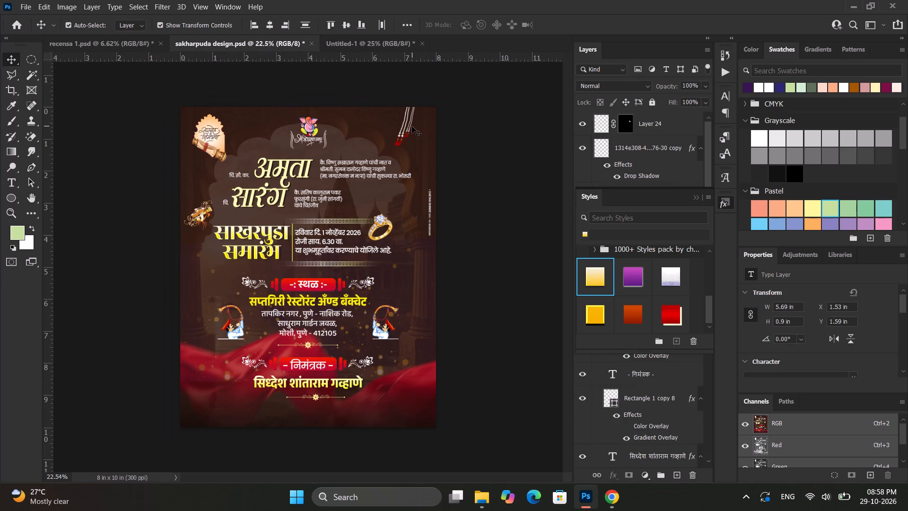
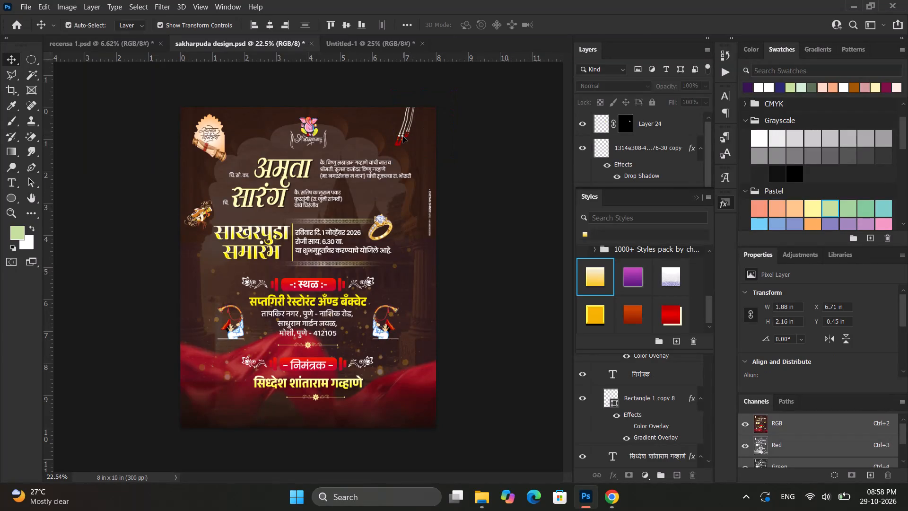
Bring the hanging red-and-white ornament into the purple invitation, enlarge it to about 3.4 x 3.9 in, place it in the page's upper-right corner and deselect.
click(403, 136)
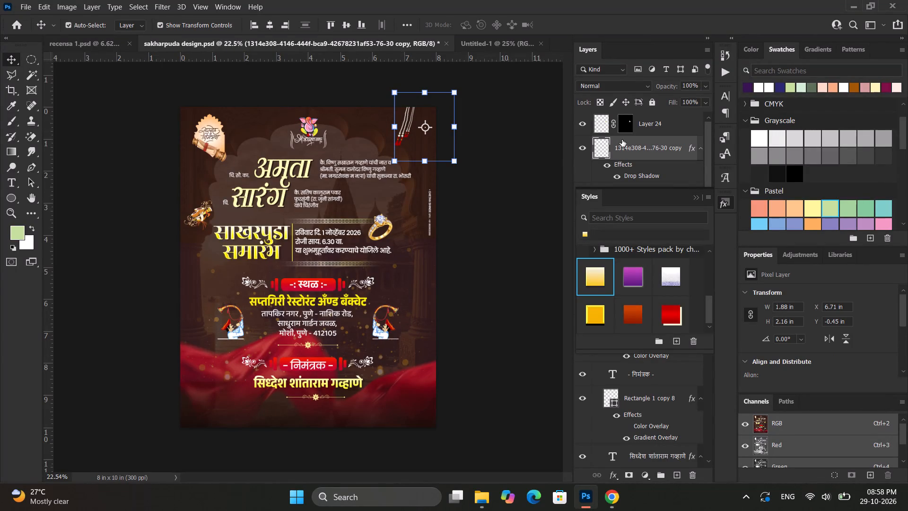
drag(622, 140, 444, 150)
alt+drag(466, 119, 471, 85)
key(Return)
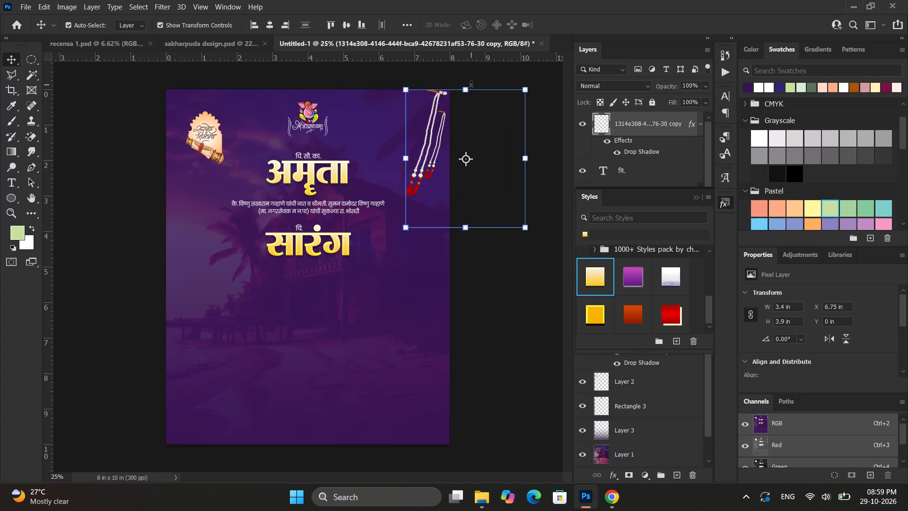
drag(415, 192, 428, 170)
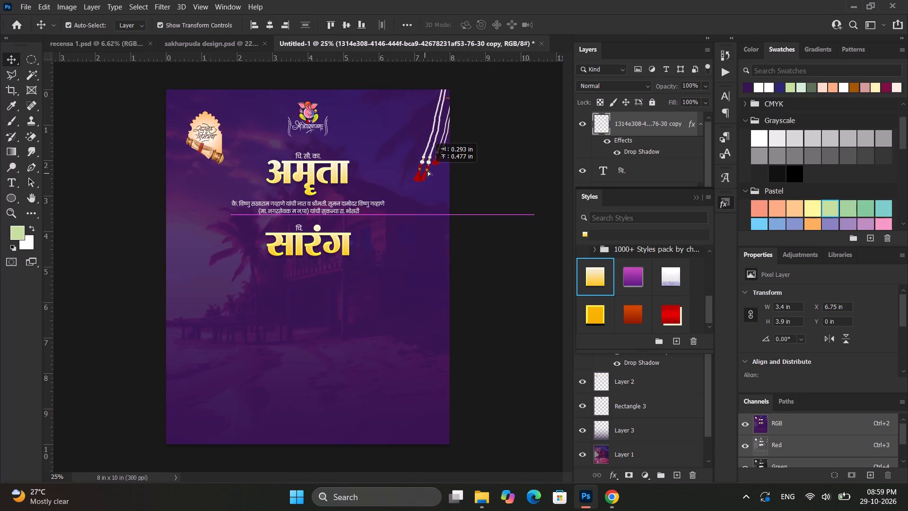
drag(428, 170, 424, 173)
click(462, 269)
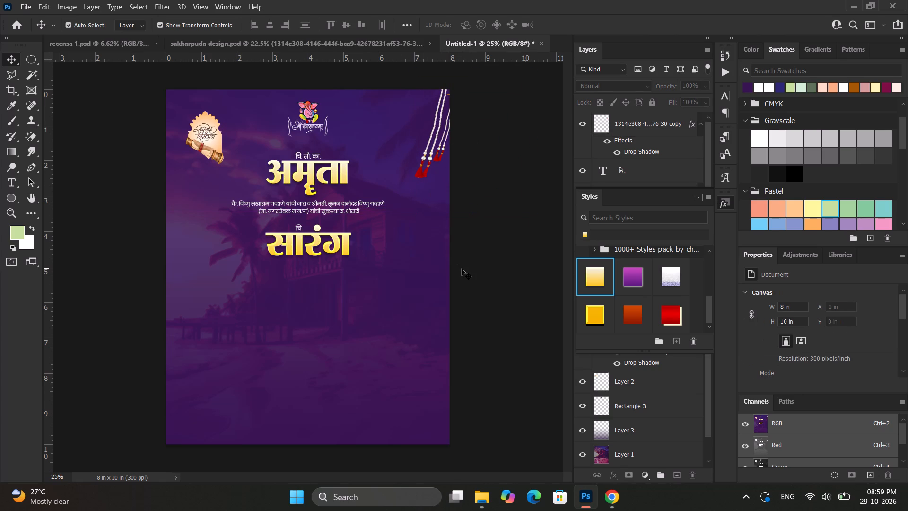
Move the bride's name and its linked prefix up to about 1.4 in from the page top, just below the Ganesha emblem, then deselect.
click(301, 156)
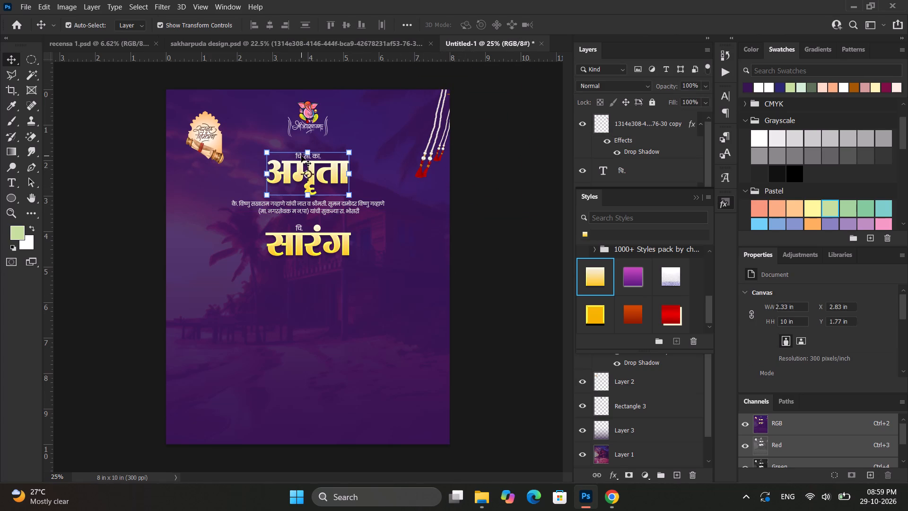
click(697, 196)
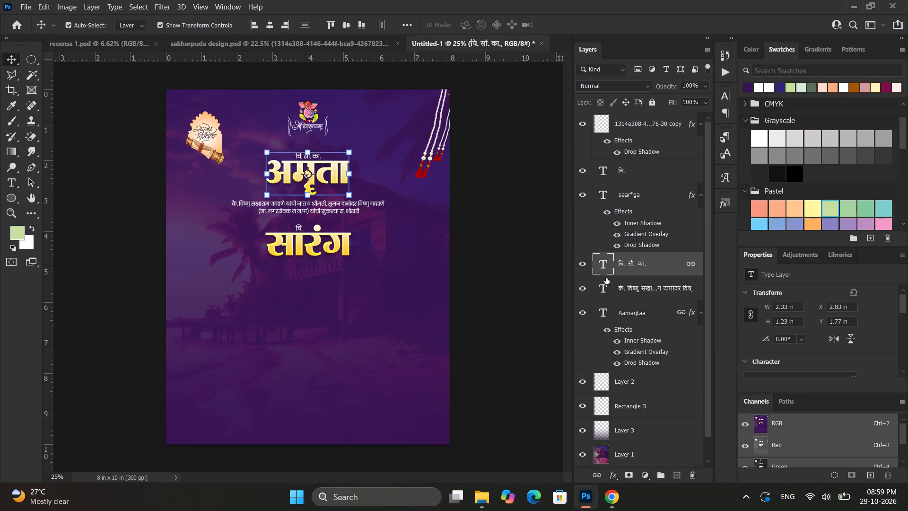
key(shift+Up)
key(shift+Up)
key(shift+Up)
key(shift+Up)
key(shift+Up)
key(shift+Up)
key(shift+Up)
key(shift+Up)
key(shift+Up)
key(shift+Up)
key(shift+Up)
key(shift+Up)
key(shift+Up)
key(shift+Up)
key(shift+Up)
key(shift+Up)
key(shift+Up)
key(shift+Up)
key(shift+Up)
key(shift+Up)
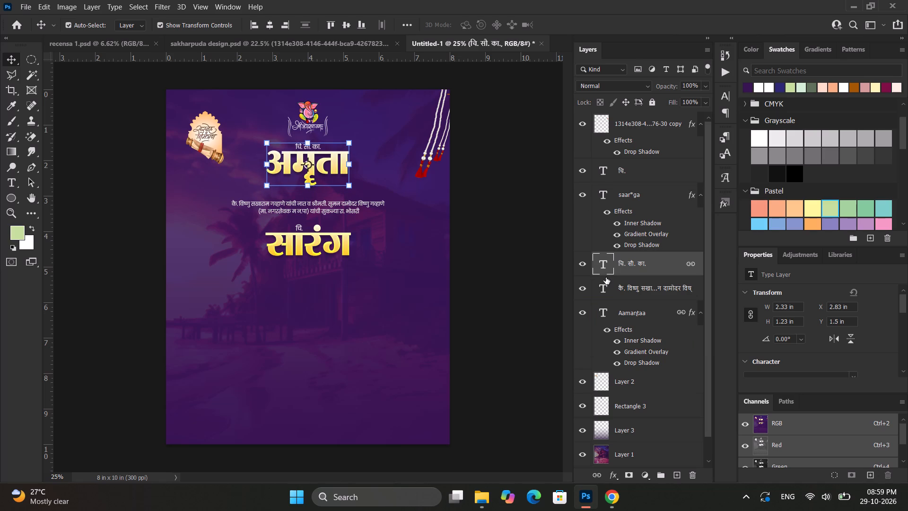
key(shift+Up)
key(shift+Up)
key(shift+Up)
click(494, 260)
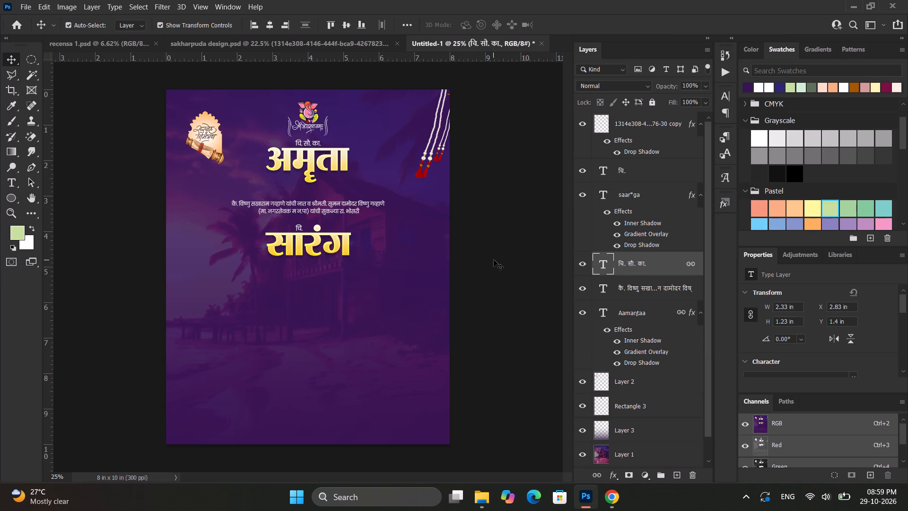
Move the bride's two-line family details up to about 2.75 in from the page top, just below her name, then deselect.
click(343, 206)
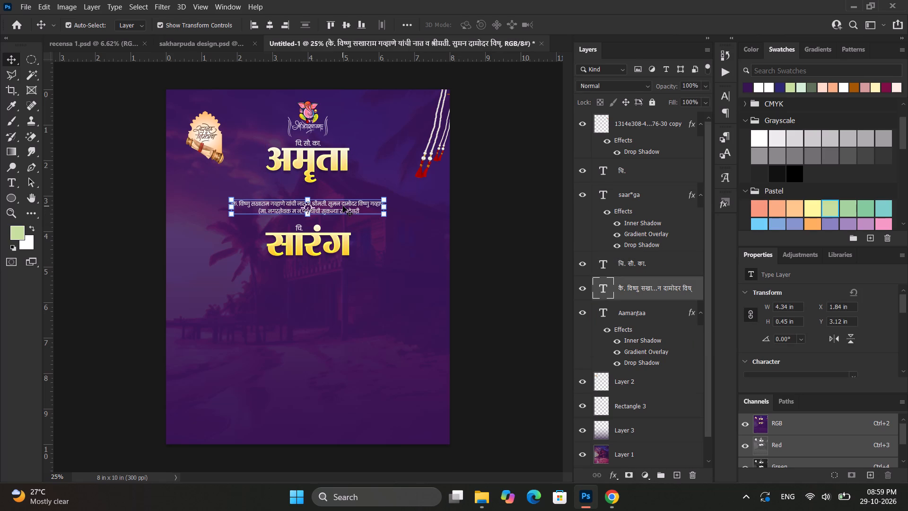
key(shift+Up)
key(shift+Up)
key(shift+Up)
key(shift+Up)
key(shift+Up)
key(shift+Up)
key(shift+Up)
key(shift+Up)
key(shift+Up)
key(shift+Up)
key(shift+Up)
key(shift+Up)
key(shift+Up)
key(shift+Up)
key(shift+Up)
key(shift+Up)
key(shift+Up)
key(shift+Up)
key(shift+Up)
key(shift+Up)
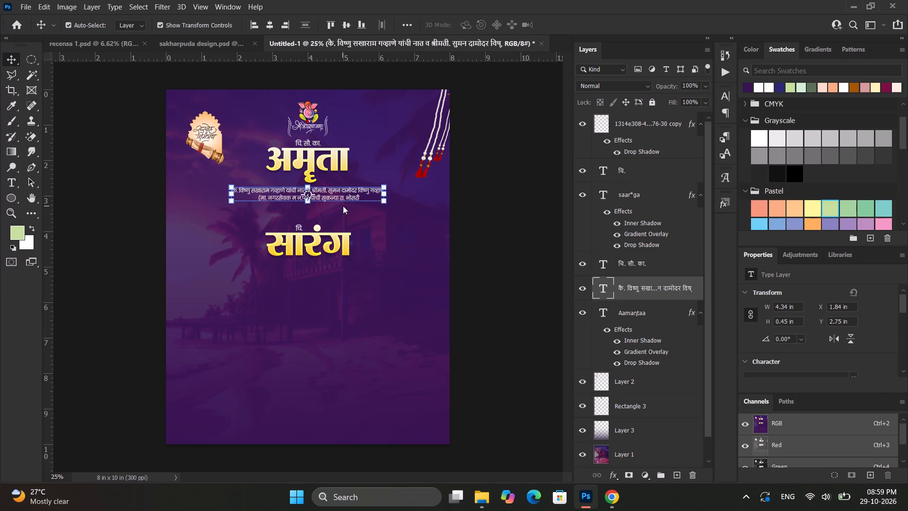
click(512, 198)
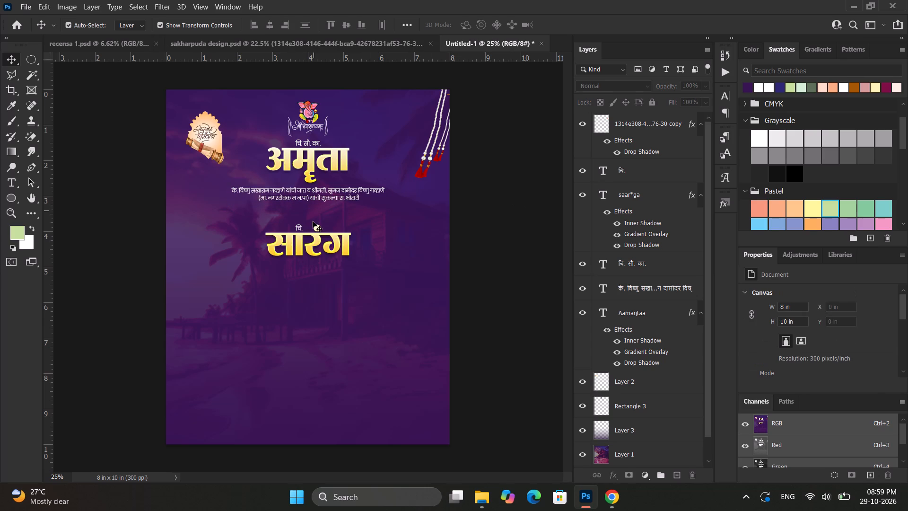
Link the groom's name with its prefix and move both up to about 3.27 in from the page top, then deselect.
click(309, 233)
ctrl+click(642, 182)
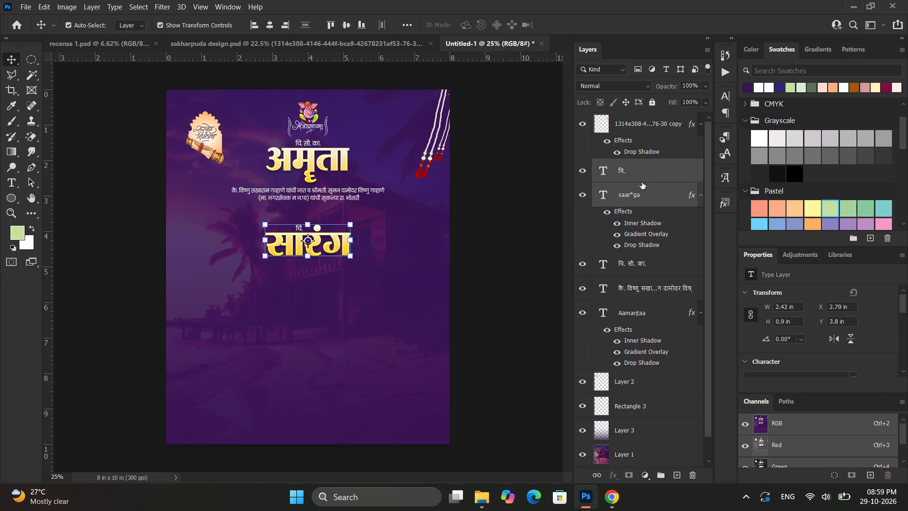
click(601, 476)
key(shift+Up)
key(shift+Up)
key(shift+Up)
key(shift+Up)
key(shift+Up)
key(shift+Up)
key(shift+Up)
key(shift+Up)
key(shift+Up)
key(shift+Up)
key(shift+Up)
key(shift+Up)
key(shift+Up)
key(shift+Up)
key(shift+Up)
key(shift+Up)
key(shift+Up)
key(shift+Up)
key(shift+Up)
key(shift+Up)
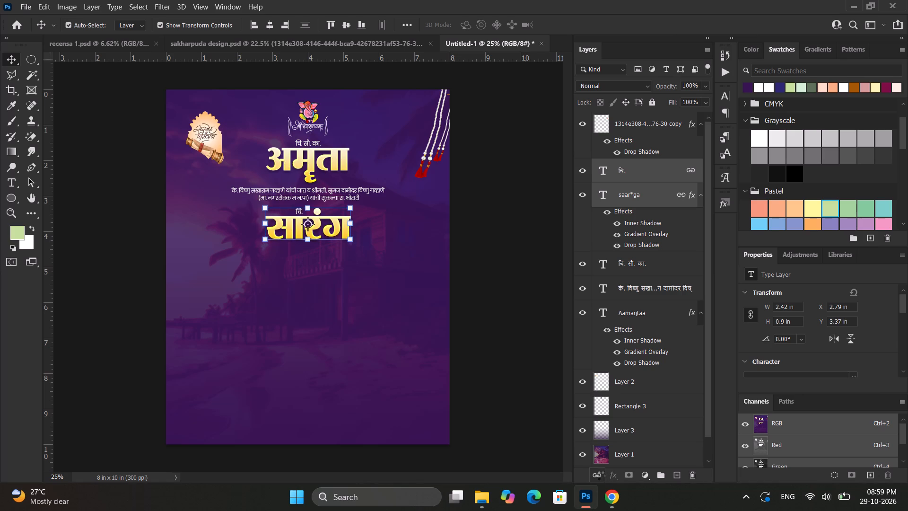
key(shift+Down)
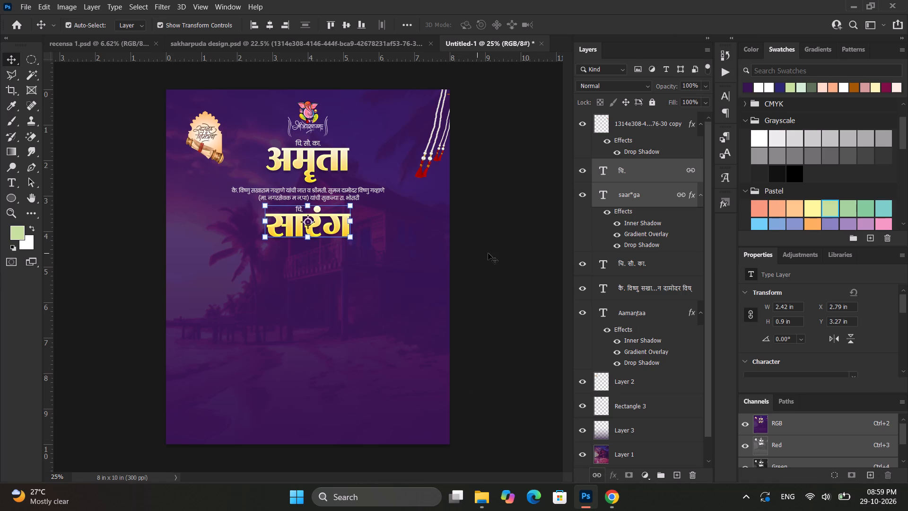
click(488, 253)
Copy the groom's family details text from the sakharpuda design into the purple invitation.
click(349, 43)
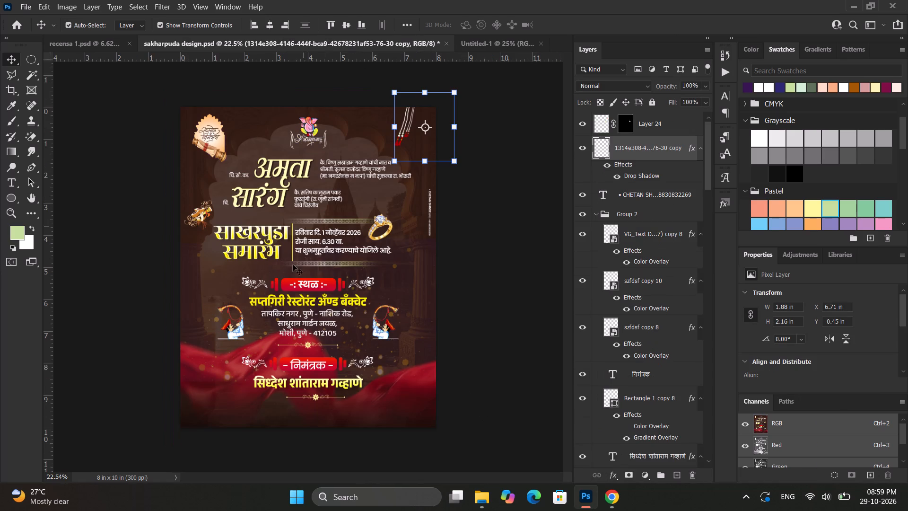
click(309, 196)
key(ctrl+c)
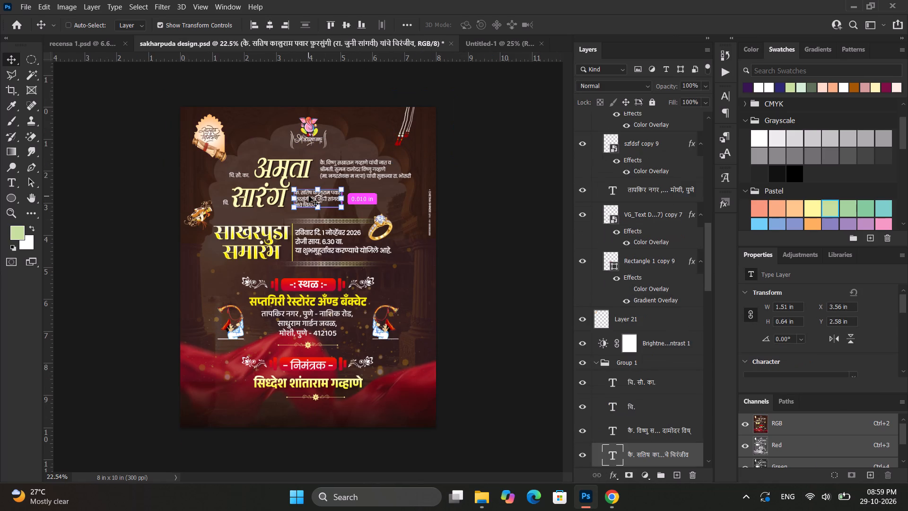
click(480, 45)
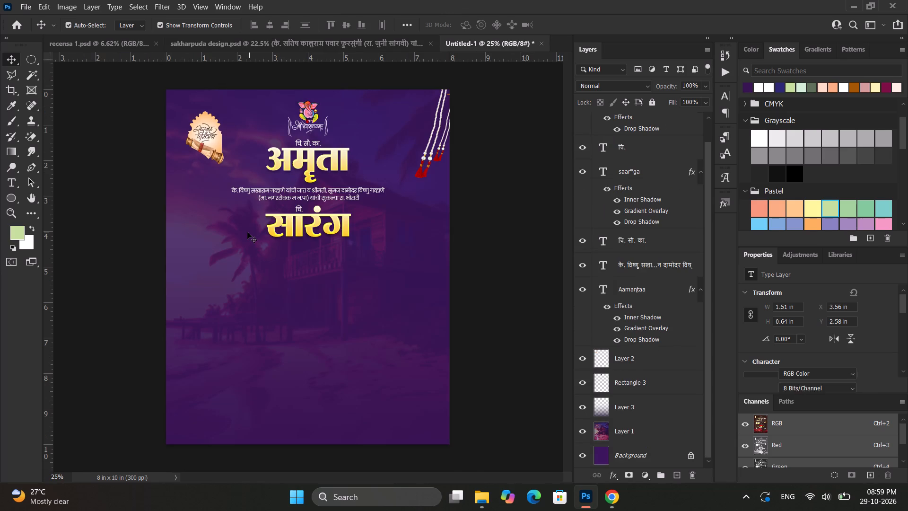
key(ctrl+v)
Join the three lines of the groom's family details into one line, separated by spaces.
double_click(295, 267)
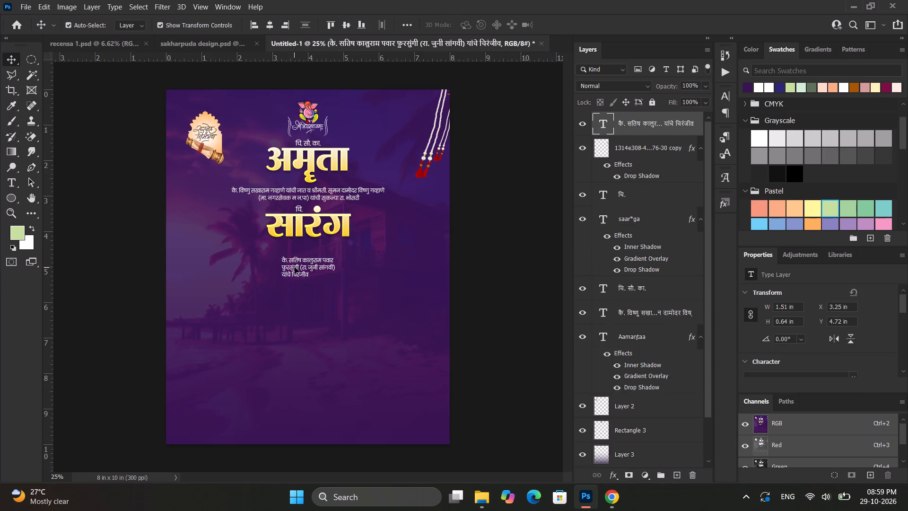
click(281, 268)
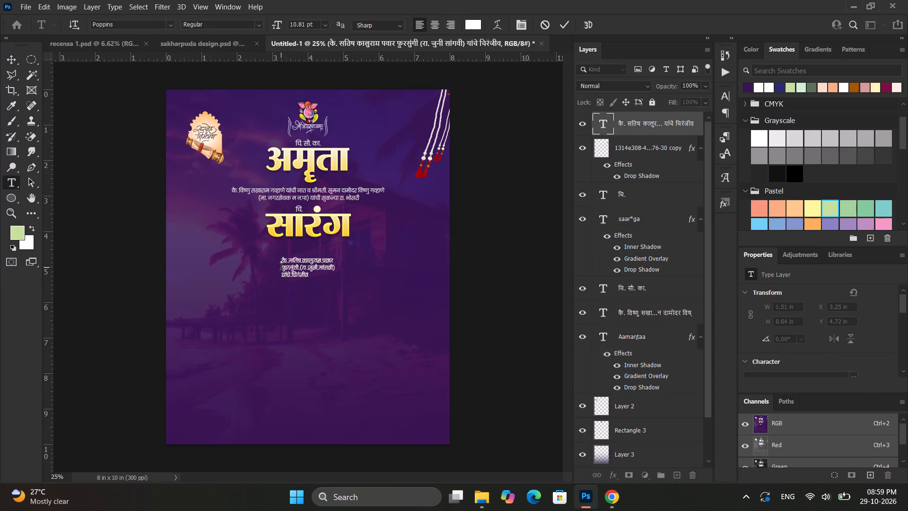
key(BackSpace)
key(space)
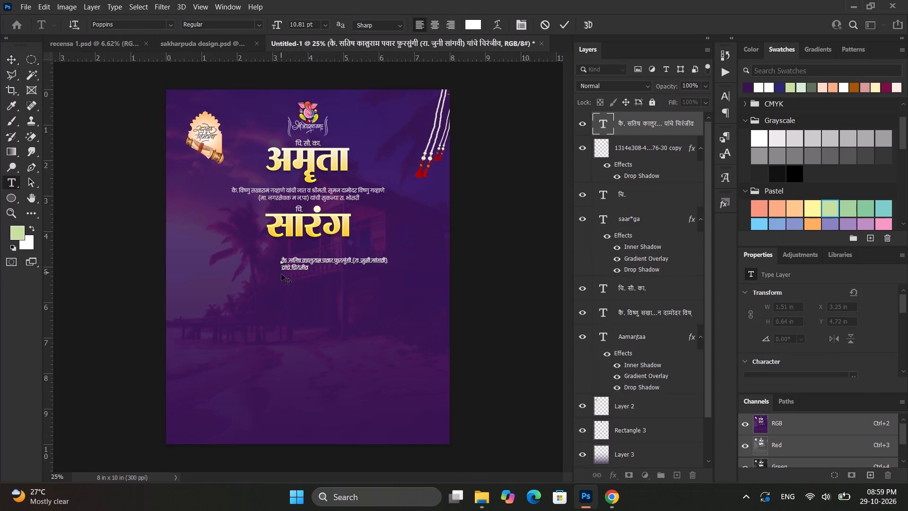
click(281, 267)
key(BackSpace)
key(space)
click(13, 58)
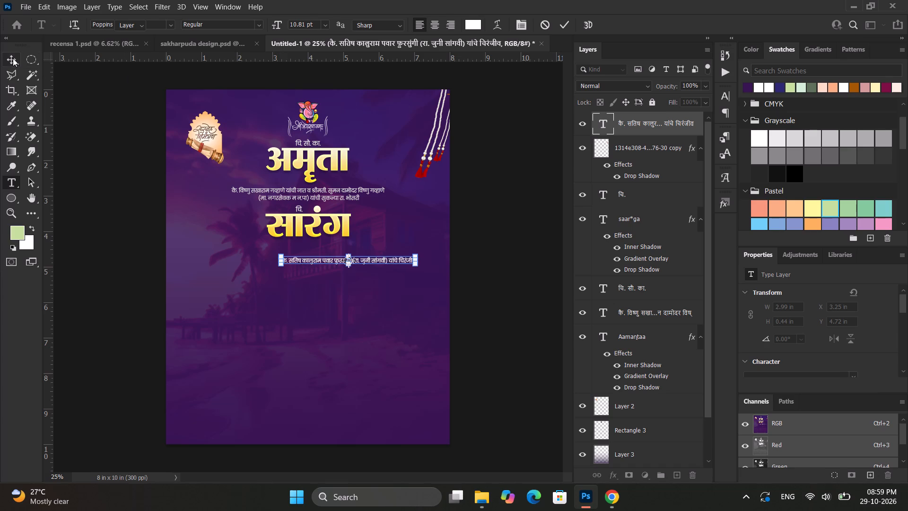
Centre the groom's family line horizontally and move it up to about 4.29 in from the page top, beneath his name, then deselect.
click(275, 21)
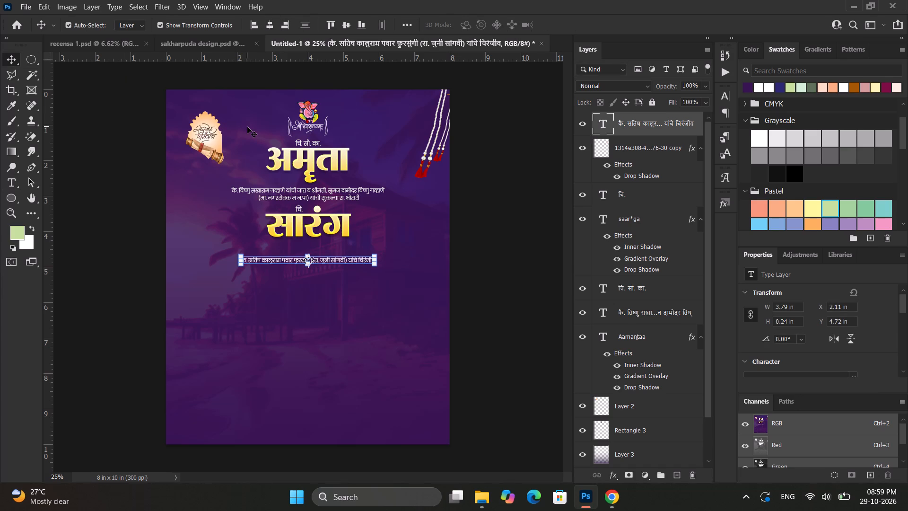
key(shift+Up)
key(shift+Up)
key(shift+Up)
key(shift+Up)
key(shift+Up)
key(shift+Up)
key(shift+Up)
key(shift+Up)
key(shift+Up)
key(shift+Up)
key(shift+Up)
key(shift+Up)
key(shift+Up)
key(shift+Up)
key(shift+Up)
key(shift+Up)
key(shift+Up)
key(shift+Up)
key(shift+Up)
key(shift+Up)
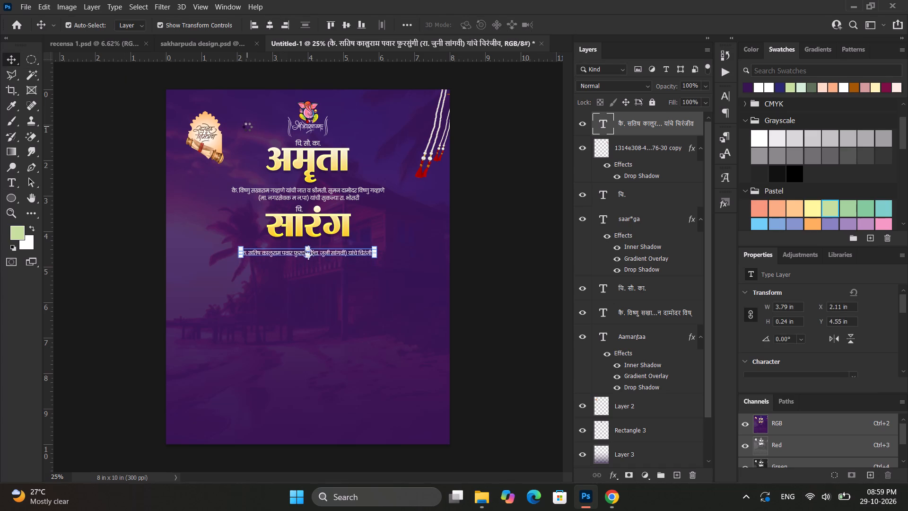
key(shift+Up)
key(shift+Down)
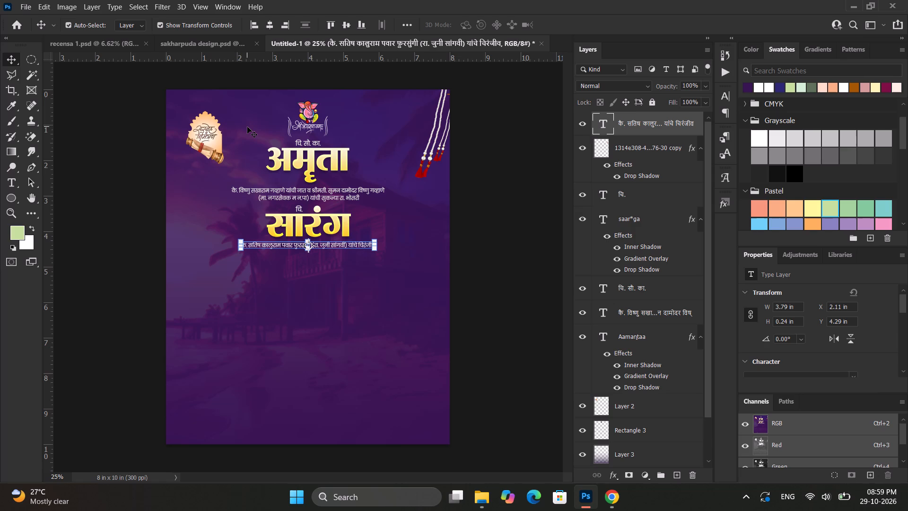
click(533, 148)
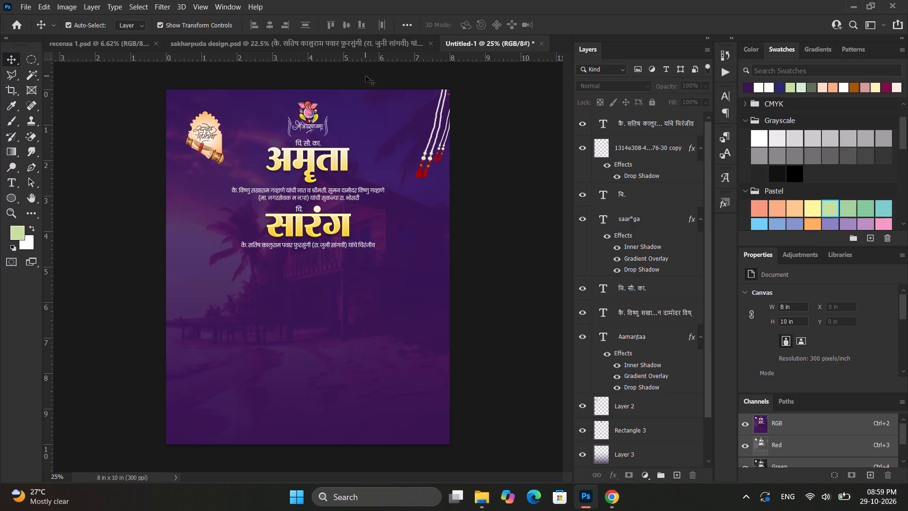
Bring the साखरपुडा and समारंभ heading texts from the sakharpuda design into the purple invitation, placing them below the groom's family line.
click(330, 46)
click(232, 230)
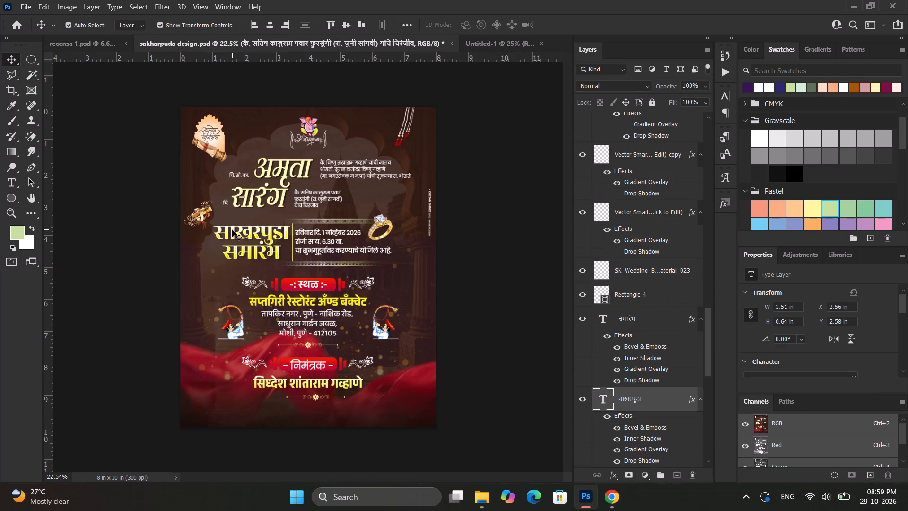
ctrl+click(646, 319)
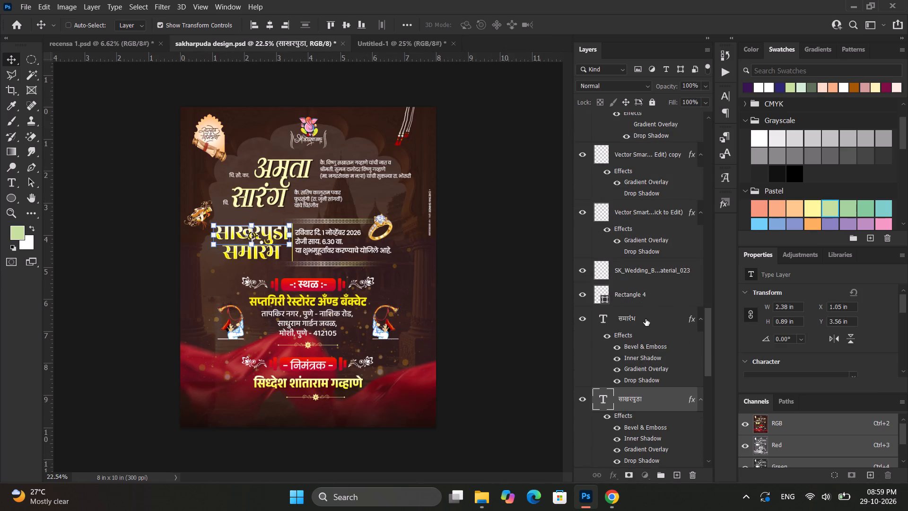
drag(660, 320, 329, 324)
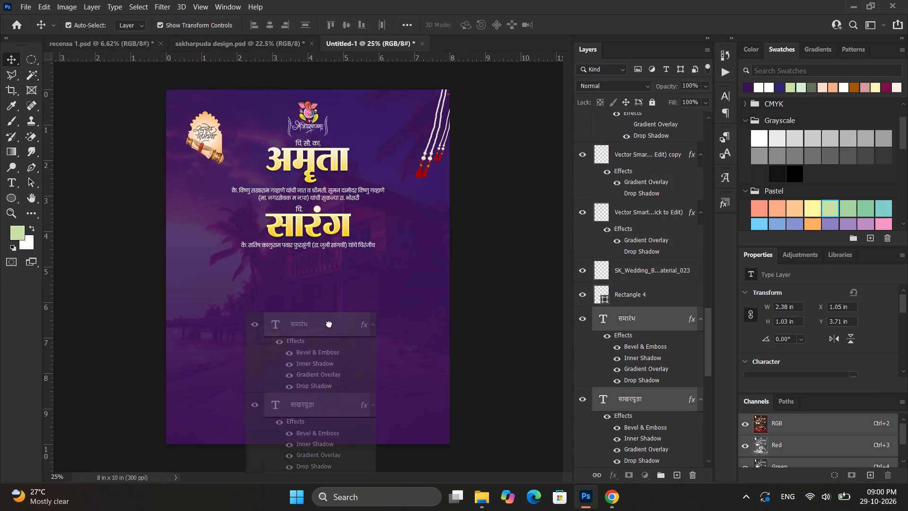
drag(329, 324, 315, 288)
drag(334, 285, 329, 284)
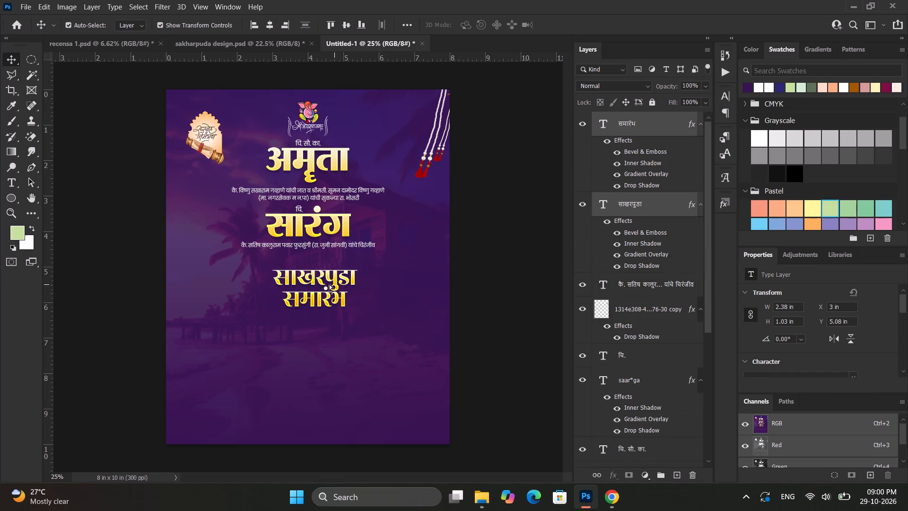
drag(329, 284, 330, 285)
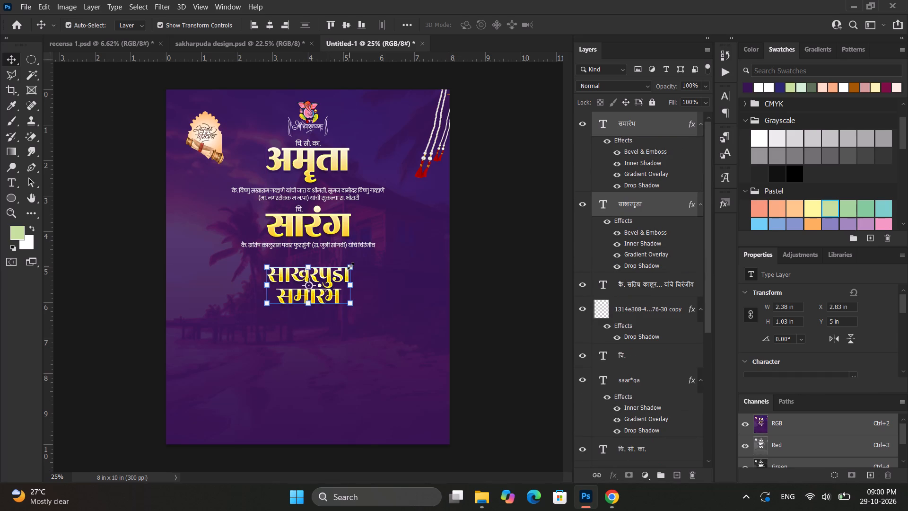
Enlarge the साखरपुडा समारंभ heading to about 3.05 in wide just below the groom's family line, centre both words horizontally and deselect.
alt+drag(350, 266, 366, 259)
drag(336, 269, 330, 272)
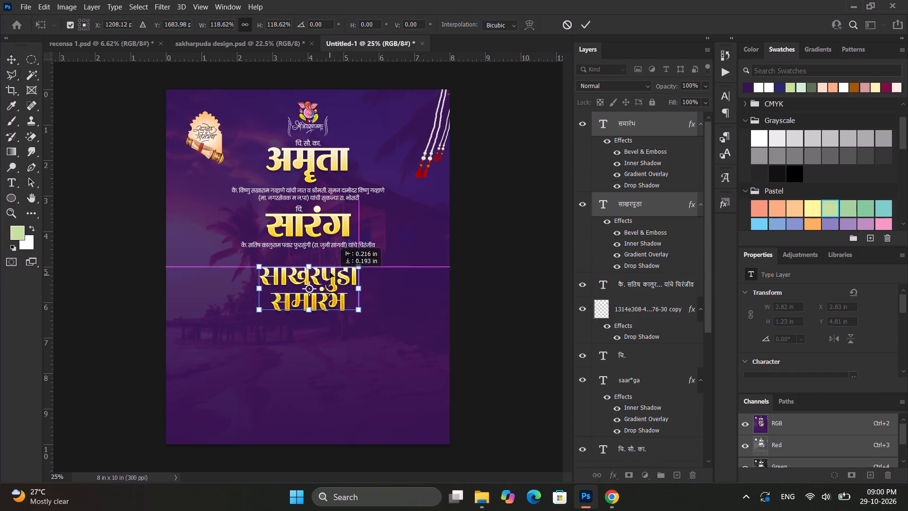
drag(330, 272, 330, 267)
alt+drag(360, 256, 363, 255)
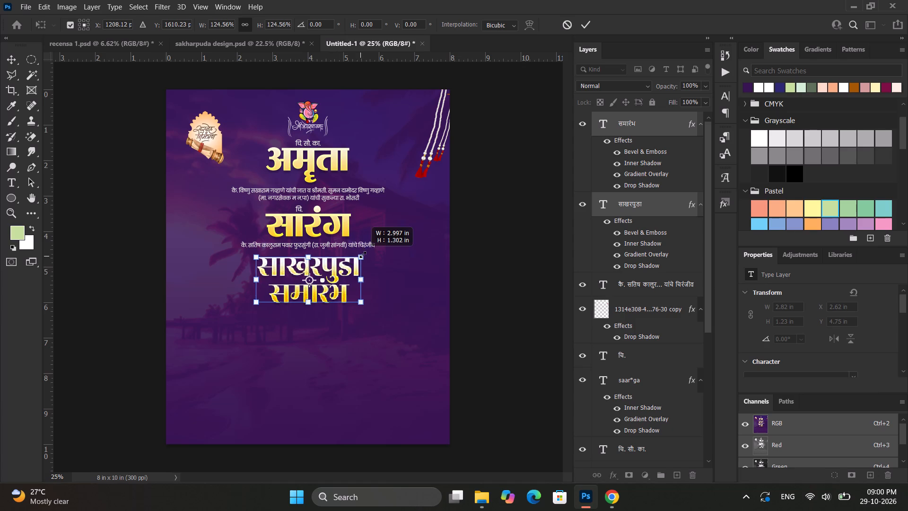
alt+drag(363, 255, 368, 254)
key(Return)
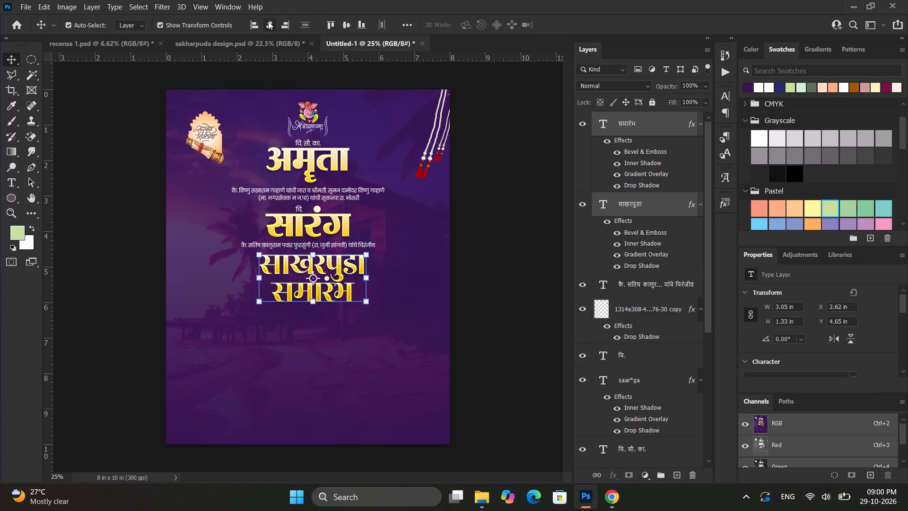
click(268, 21)
click(467, 245)
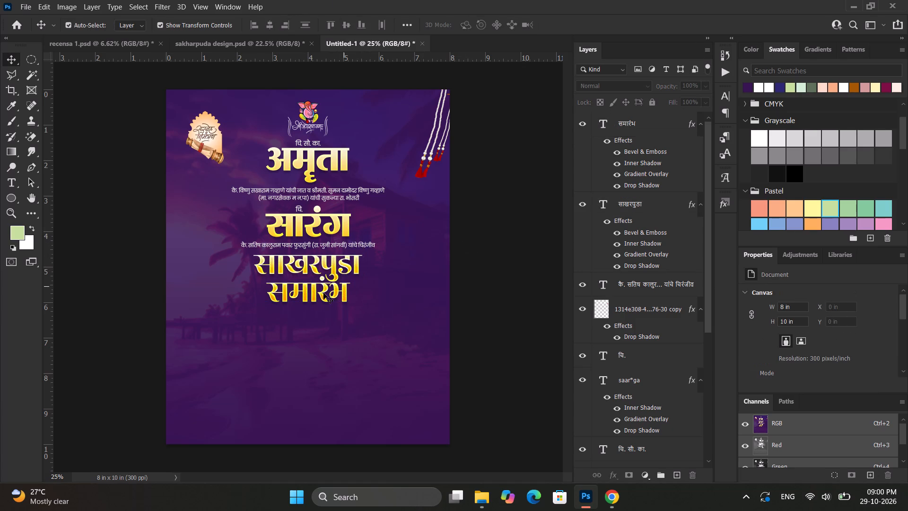
click(317, 295)
click(270, 23)
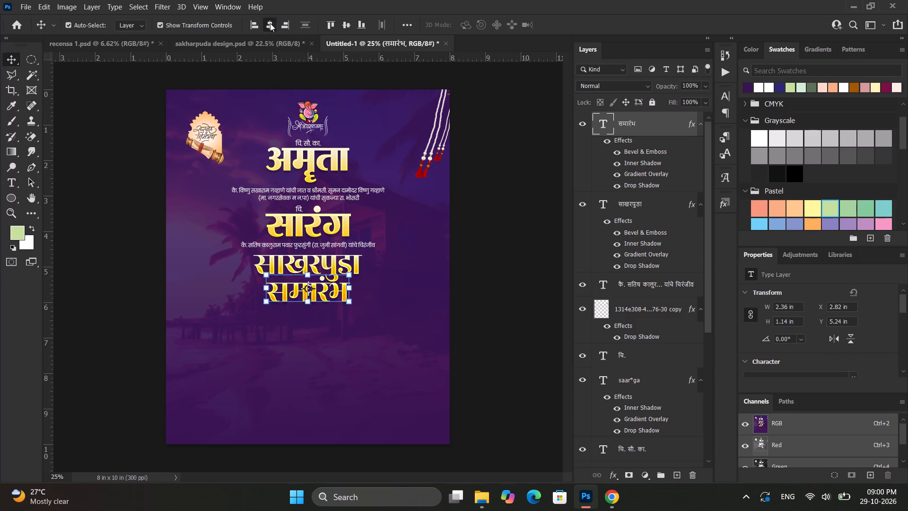
click(505, 213)
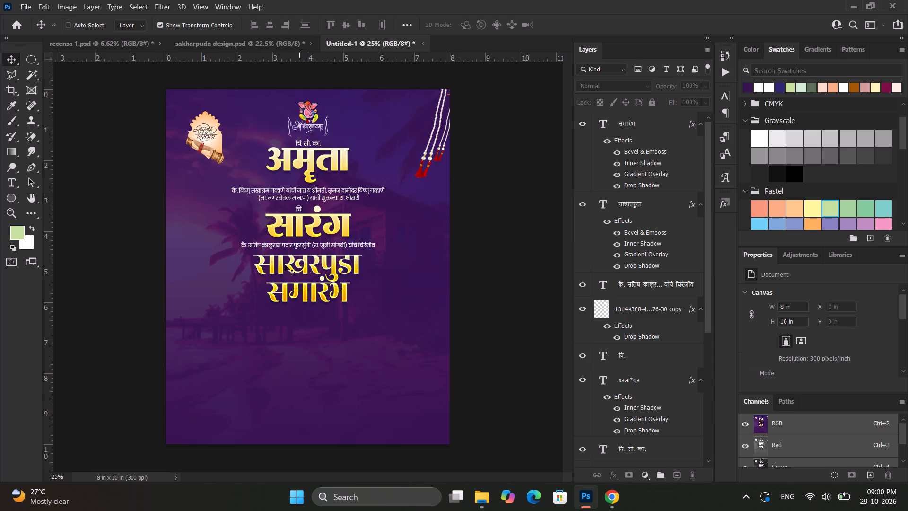
Examine the साखरपुडा समारंभ heading and its spacing from the groom's details up close.
key(ctrl+equal)
key(ctrl+equal)
scroll(281, 265, up, 1)
scroll(281, 265, down, 1)
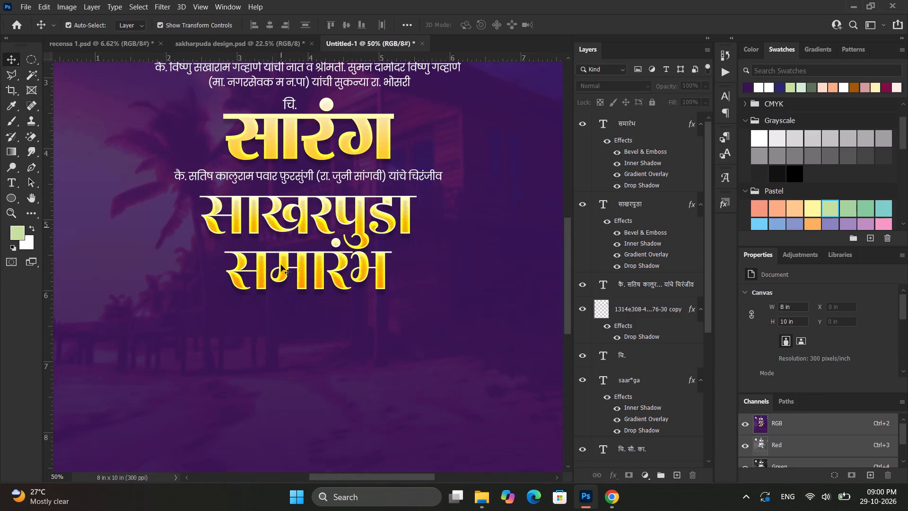
scroll(281, 265, down, 1)
key(ctrl+minus)
key(ctrl+minus)
key(ctrl+minus)
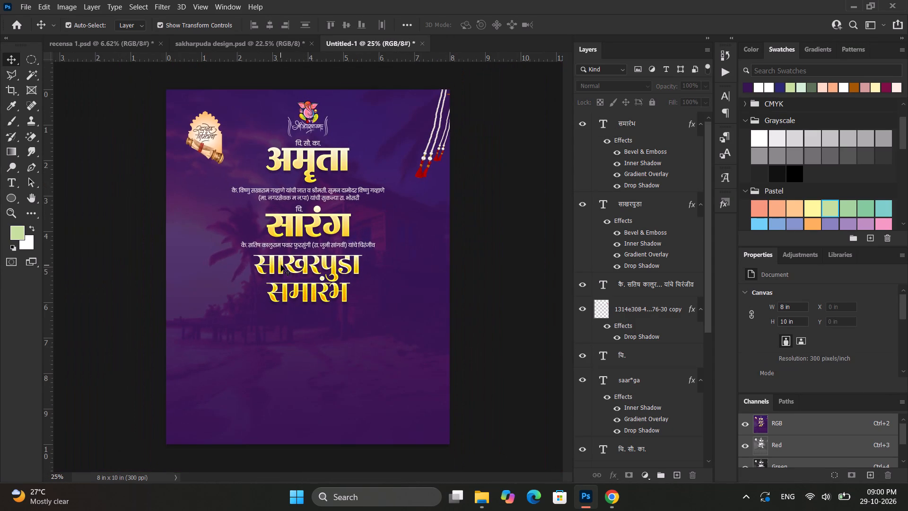
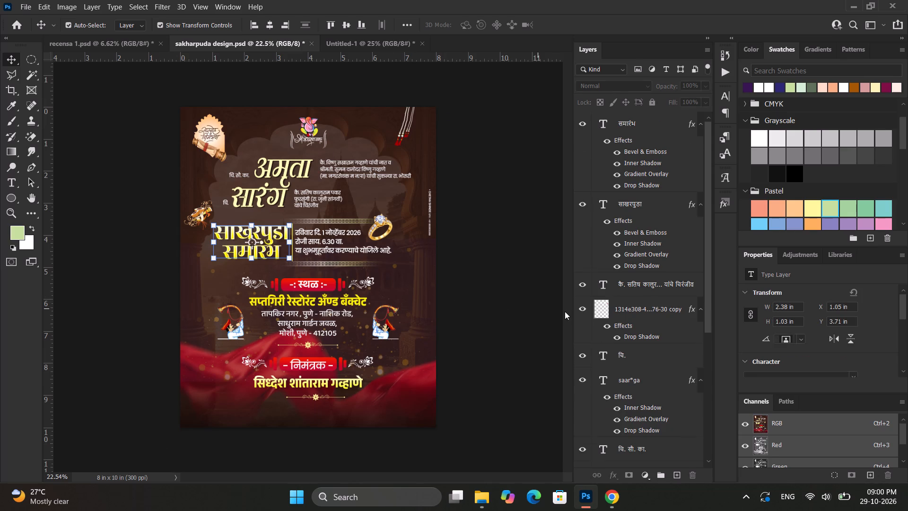
Unlock the red cloth layer in the sakharpuda design and bring a copy into the purple invitation.
scroll(575, 322, down, 20)
scroll(575, 322, down, 20)
scroll(575, 322, down, 2)
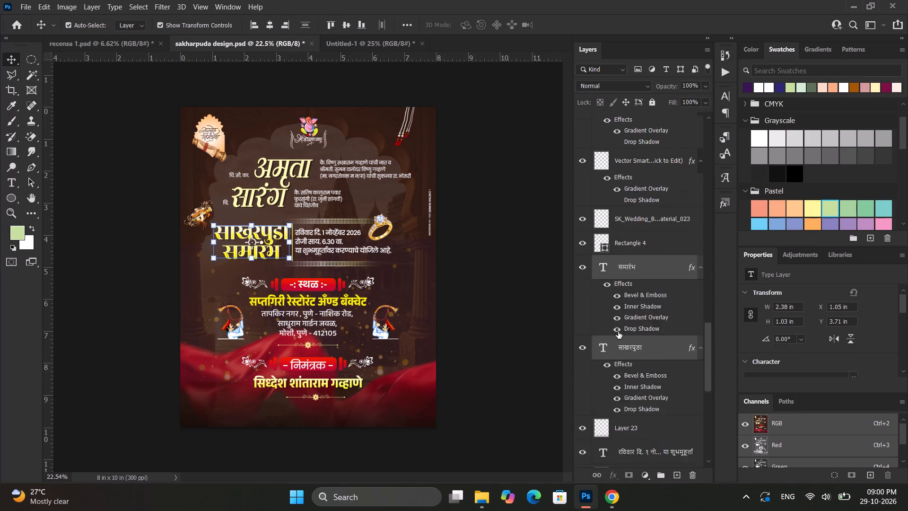
scroll(618, 332, down, 20)
scroll(618, 332, down, 4)
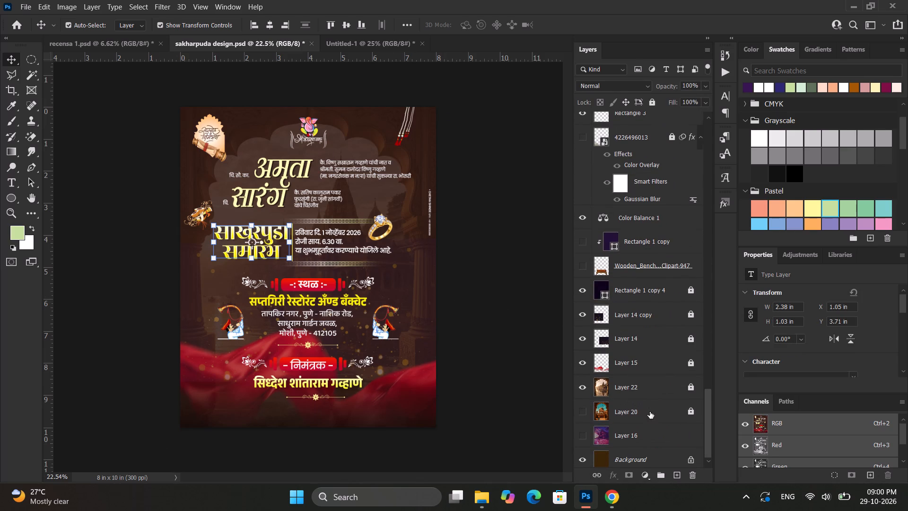
click(633, 409)
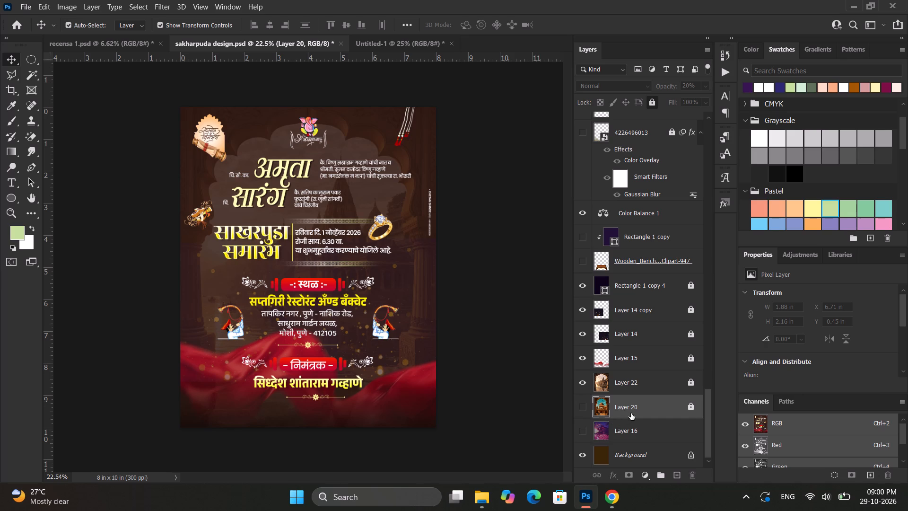
click(627, 369)
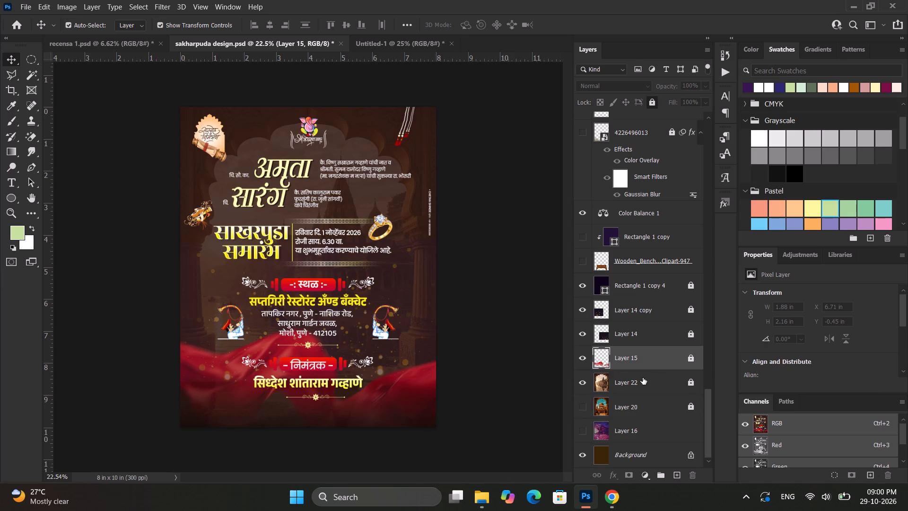
click(693, 357)
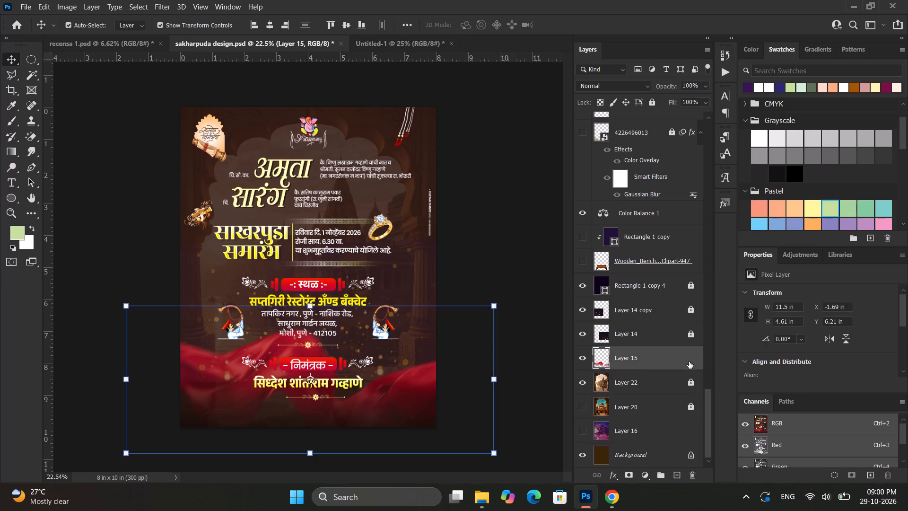
drag(671, 359, 408, 63)
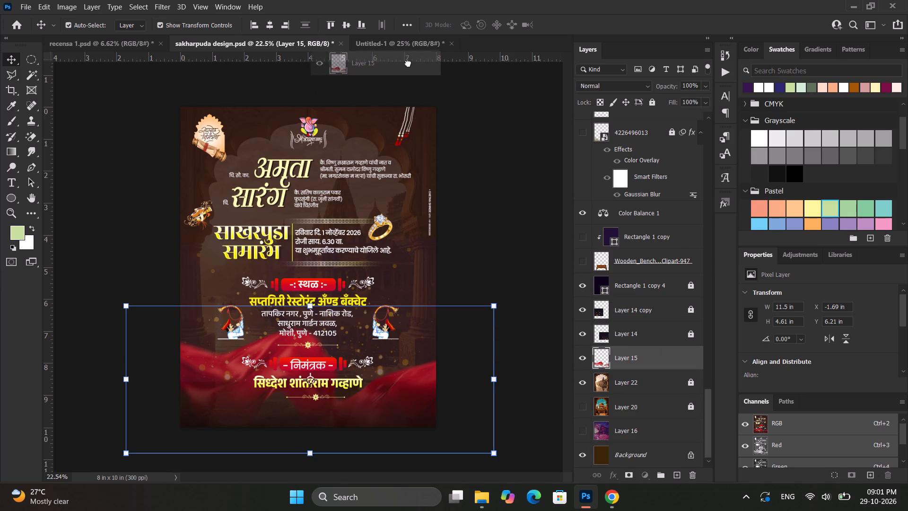
drag(408, 63, 321, 239)
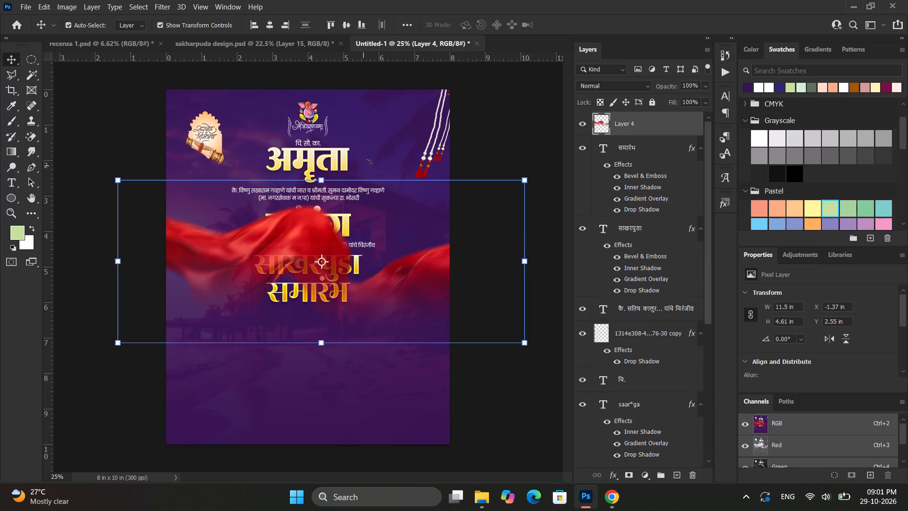
Centre the red cloth on the page both horizontally and vertically.
click(274, 24)
click(345, 21)
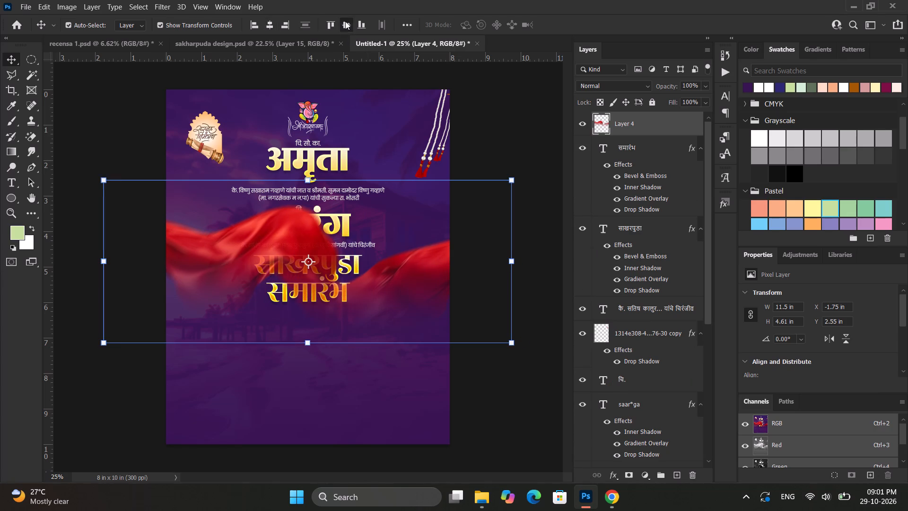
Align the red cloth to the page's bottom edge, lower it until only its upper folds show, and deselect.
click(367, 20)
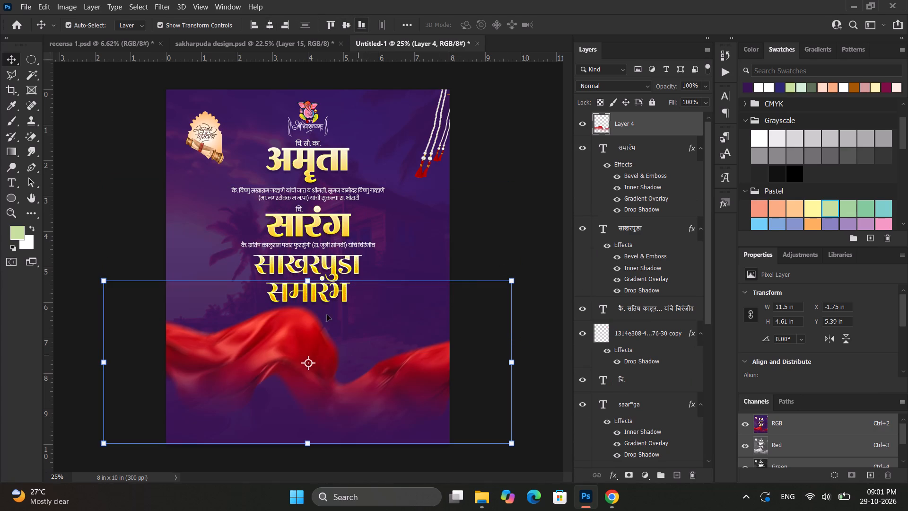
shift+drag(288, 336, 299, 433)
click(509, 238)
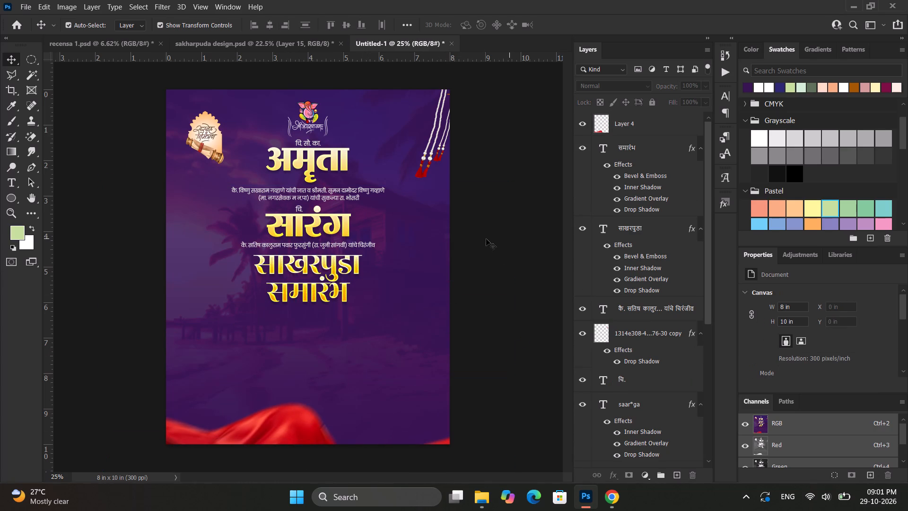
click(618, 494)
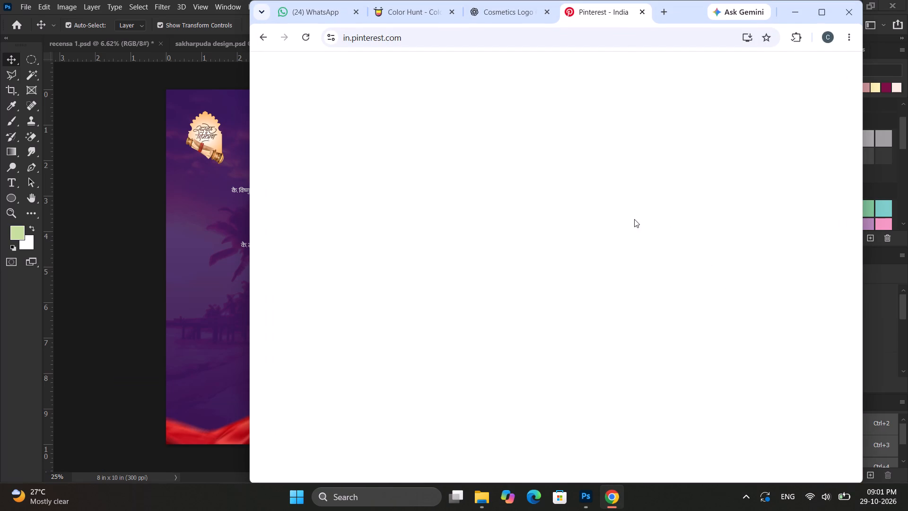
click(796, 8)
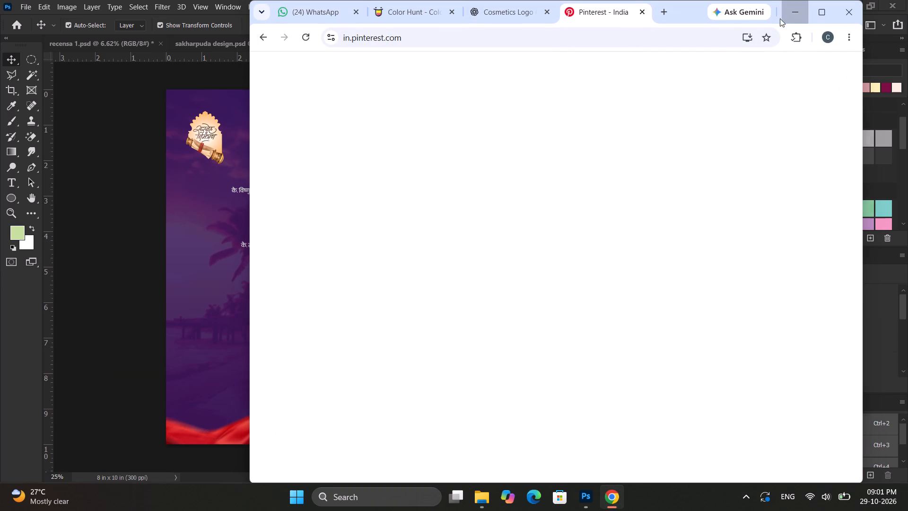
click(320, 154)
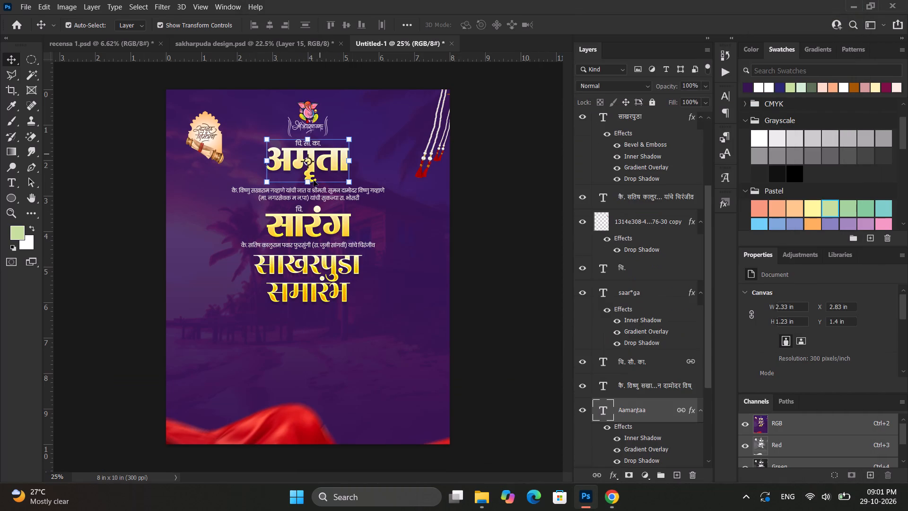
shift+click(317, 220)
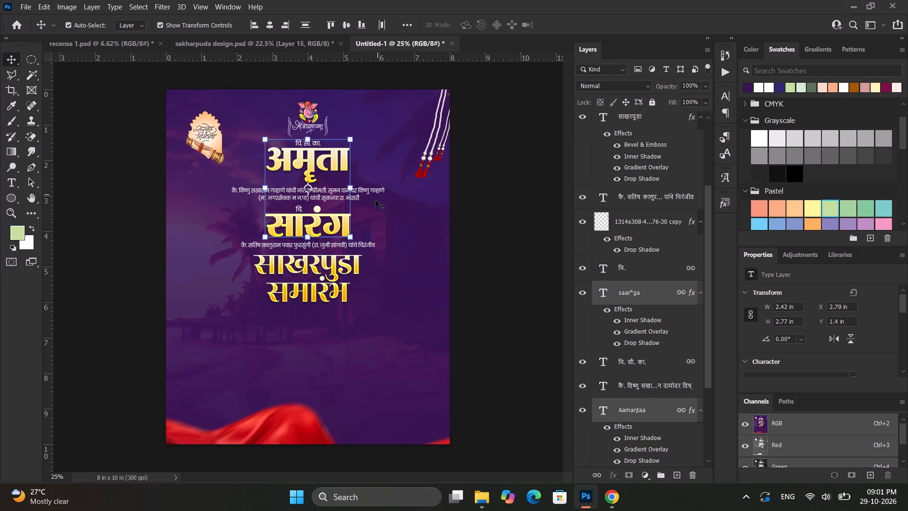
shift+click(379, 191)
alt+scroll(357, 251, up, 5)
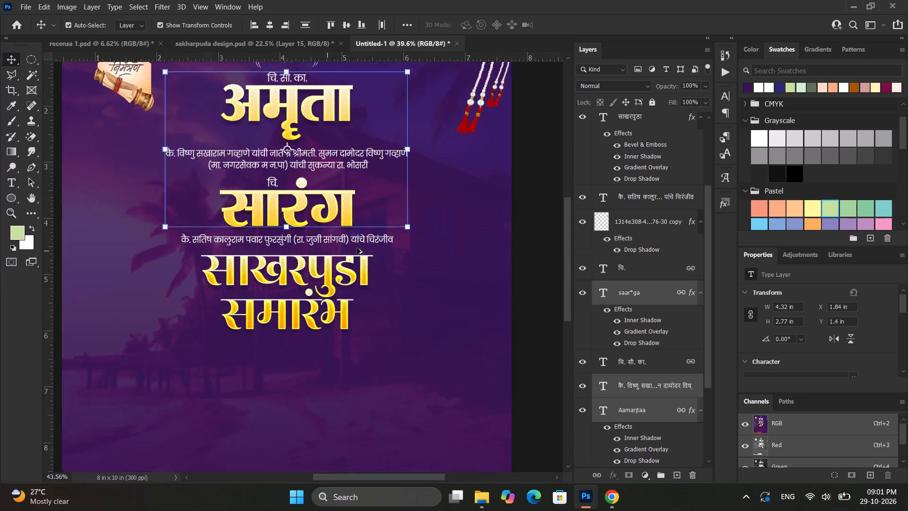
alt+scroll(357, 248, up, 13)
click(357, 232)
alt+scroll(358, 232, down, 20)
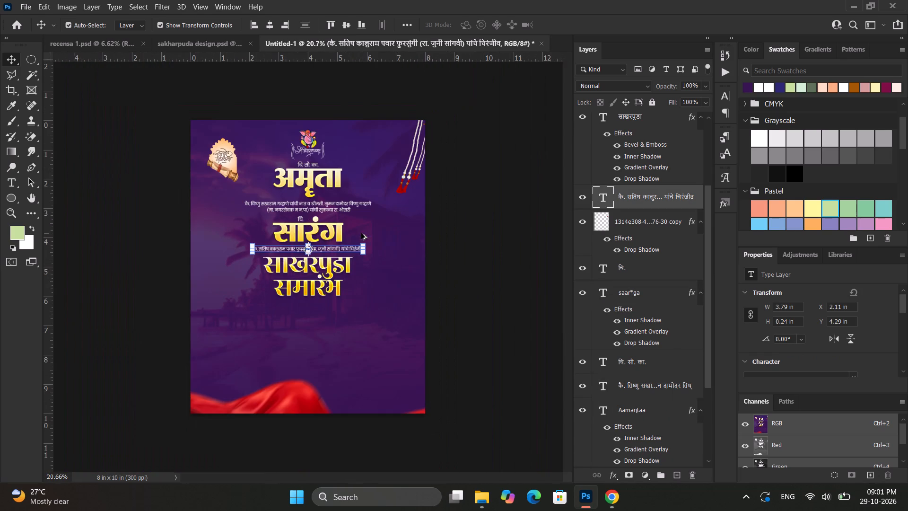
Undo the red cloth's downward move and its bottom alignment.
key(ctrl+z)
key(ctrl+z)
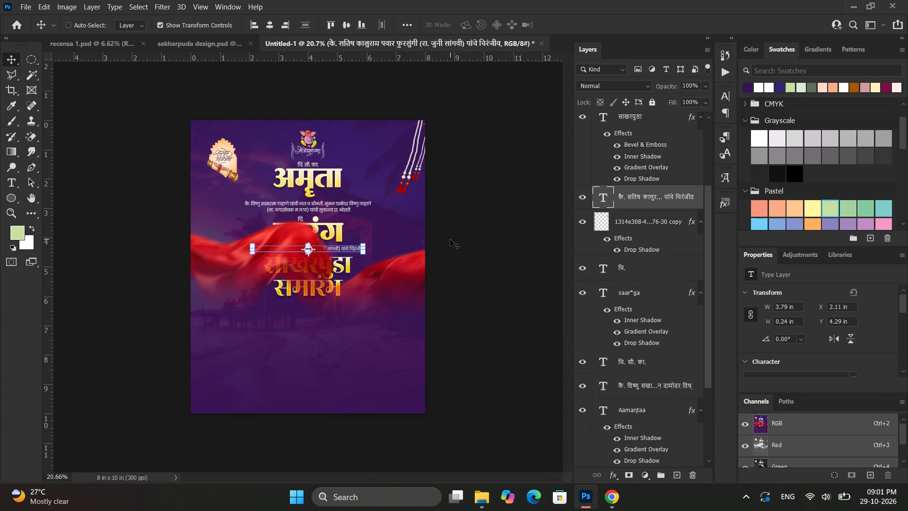
Move the red cloth straight down to about 8.61 in from the page top, keeping it horizontally centred, and deselect.
click(400, 289)
shift+drag(406, 271, 388, 399)
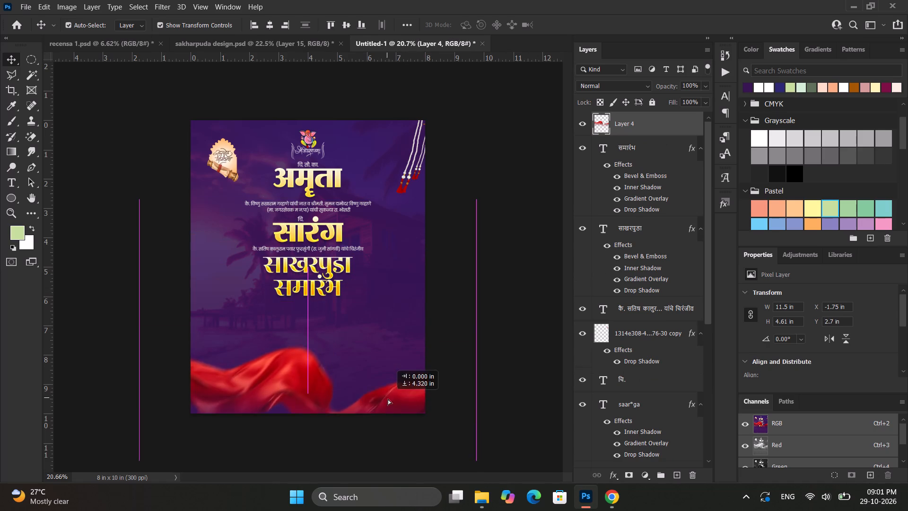
shift+drag(388, 399, 408, 444)
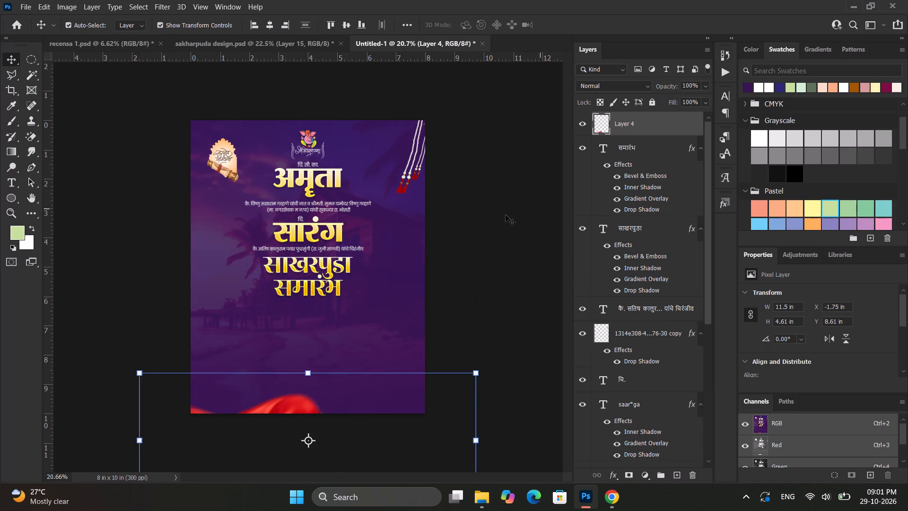
click(504, 214)
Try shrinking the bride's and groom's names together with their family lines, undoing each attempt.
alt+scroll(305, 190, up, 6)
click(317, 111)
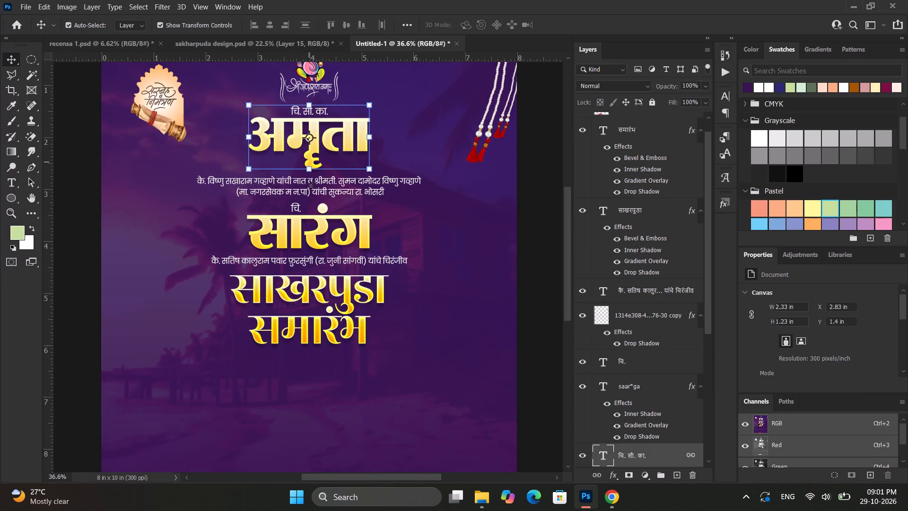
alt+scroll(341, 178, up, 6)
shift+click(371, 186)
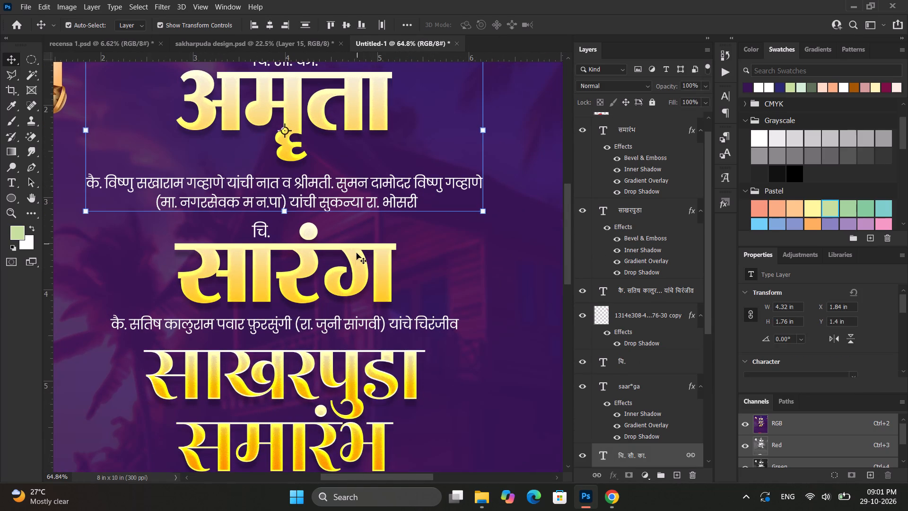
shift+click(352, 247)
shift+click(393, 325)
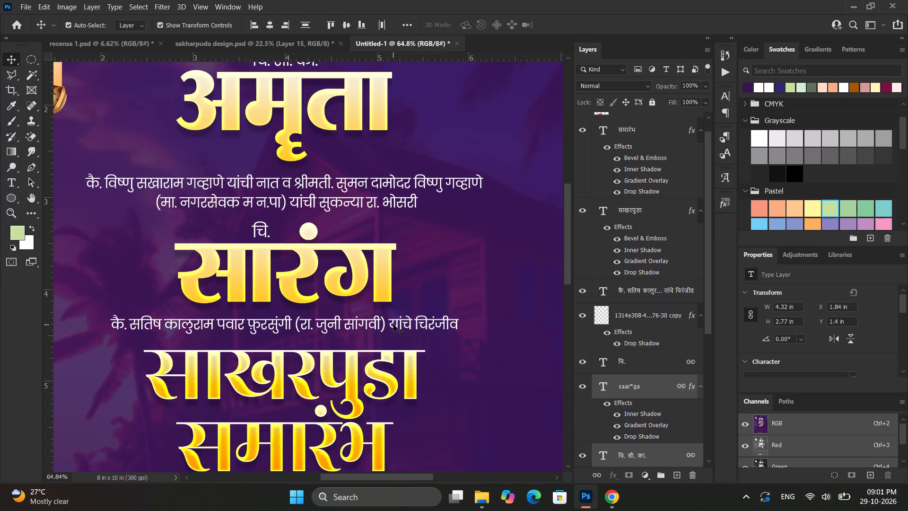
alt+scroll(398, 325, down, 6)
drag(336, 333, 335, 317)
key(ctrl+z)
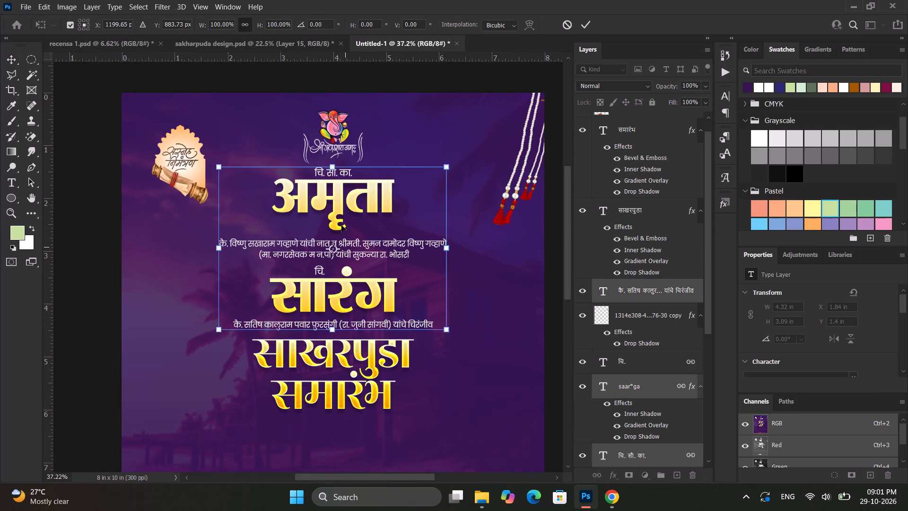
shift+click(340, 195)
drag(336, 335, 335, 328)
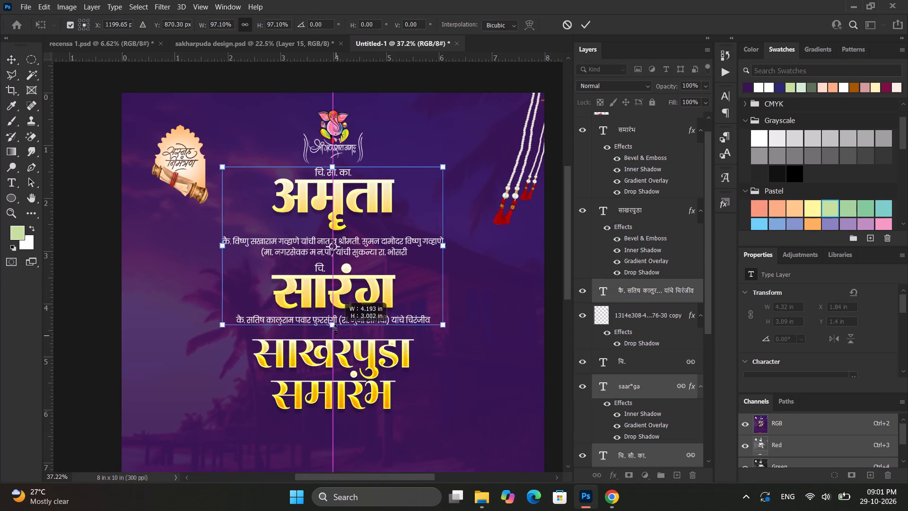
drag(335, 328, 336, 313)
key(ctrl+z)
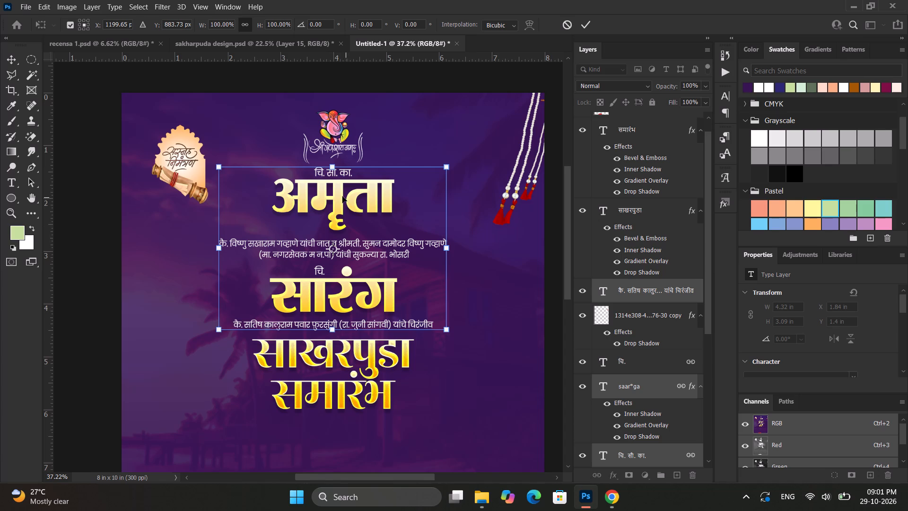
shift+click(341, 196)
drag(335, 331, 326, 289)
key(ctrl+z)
Include every name, prefix and family line in the selection, scale them to 81.47%, and place the block about 1.48 in from the page top.
scroll(637, 207, up, 9)
scroll(637, 207, down, 11)
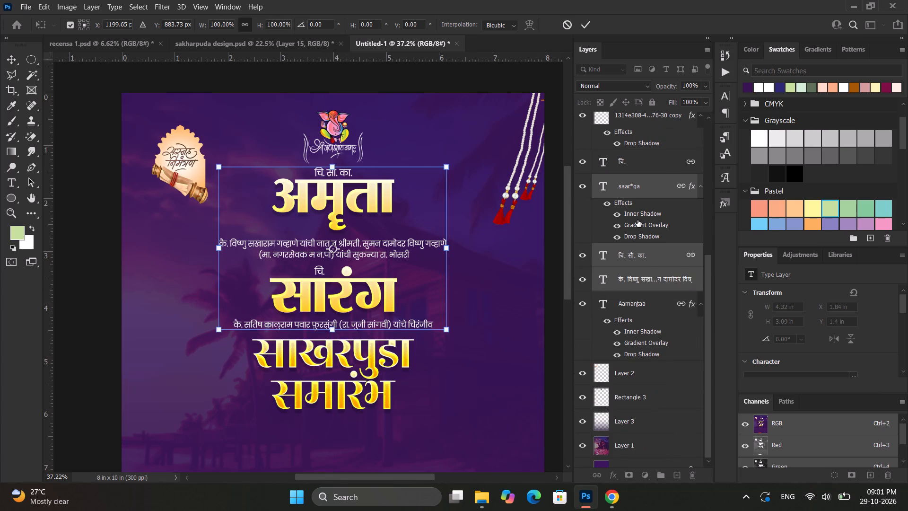
scroll(635, 190, up, 1)
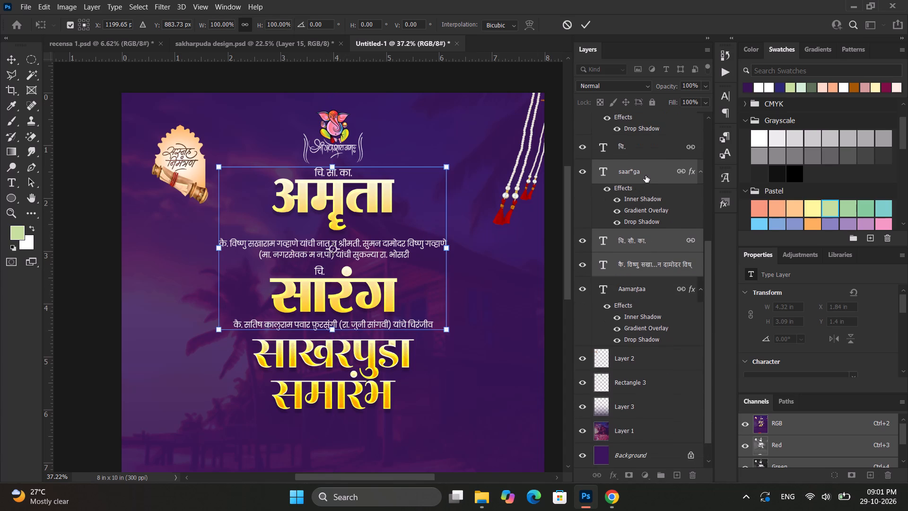
ctrl+click(646, 176)
scroll(643, 211, up, 1)
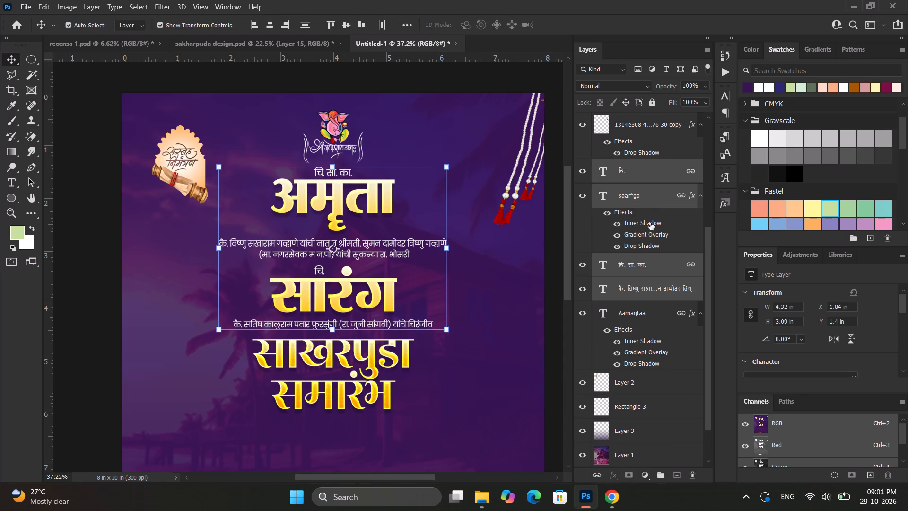
scroll(669, 284, down, 2)
ctrl+click(646, 291)
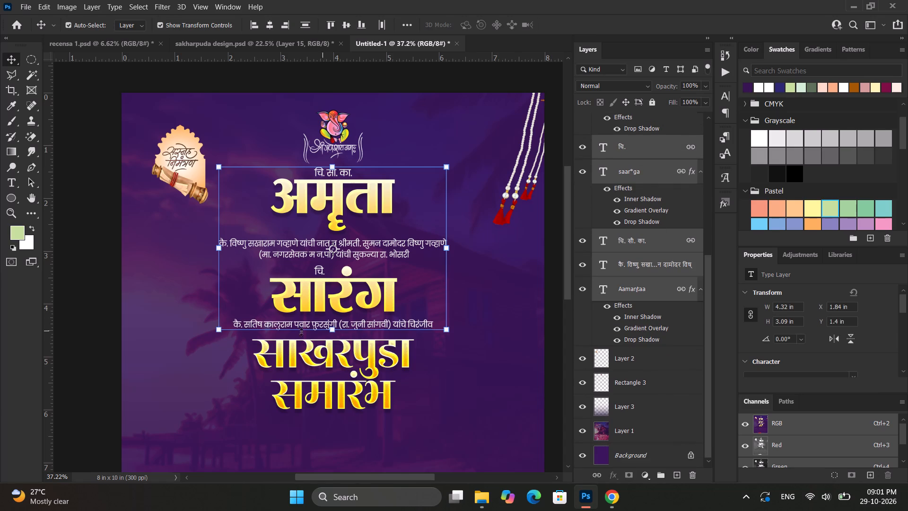
drag(333, 330, 333, 300)
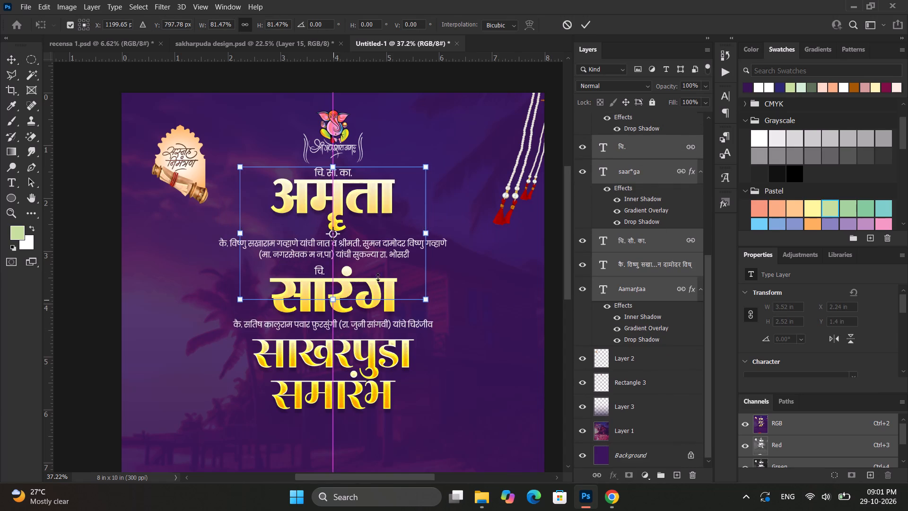
click(377, 265)
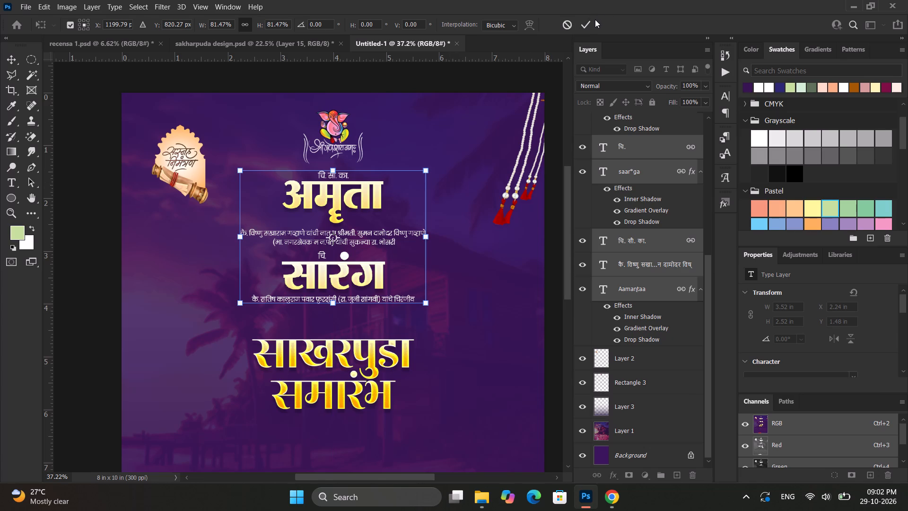
click(581, 32)
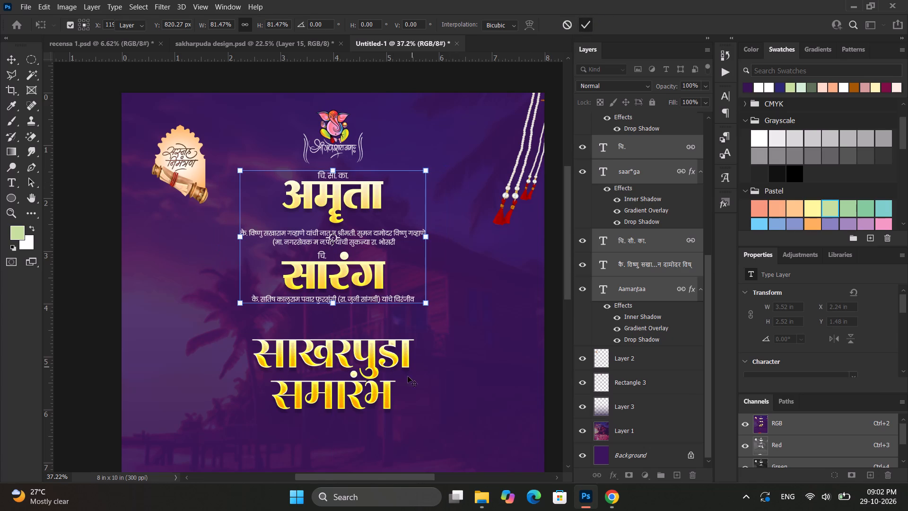
Select both heading words, साखरपुडा and समारंभ, and scale them together to 112.14% about their centre.
click(340, 364)
shift+click(377, 404)
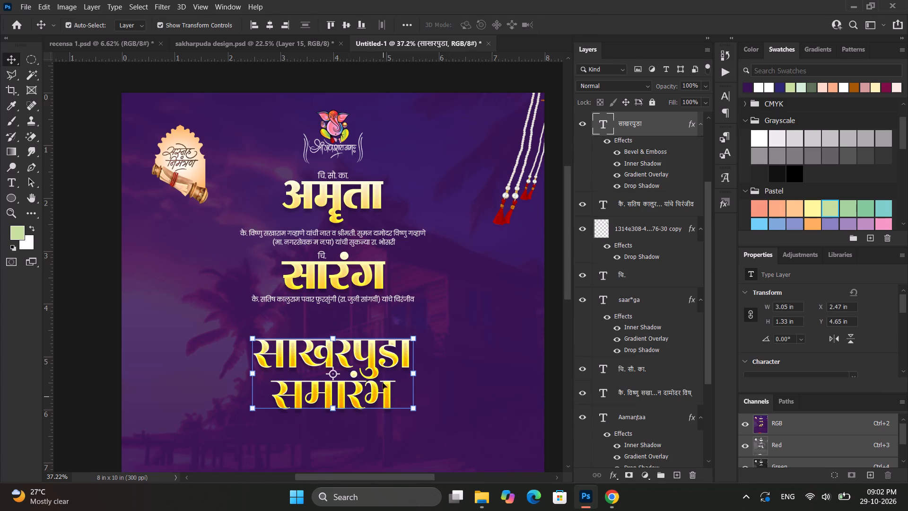
alt+drag(338, 336, 335, 332)
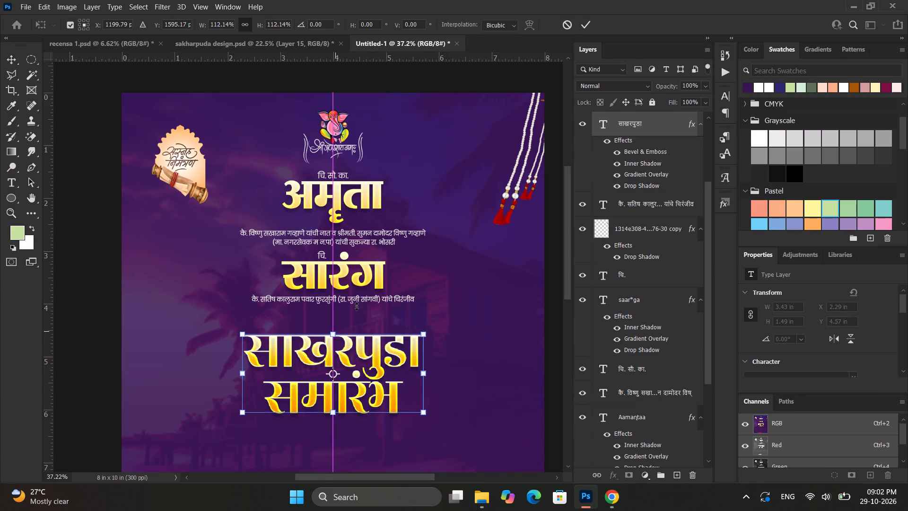
click(584, 22)
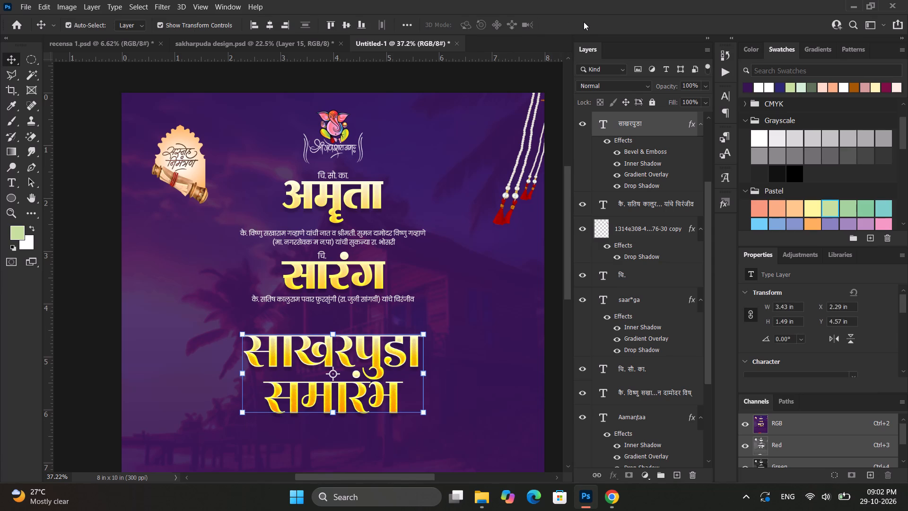
Move the enlarged two-word heading straight up to about 4.27 in from the page top, then deselect it.
key(shift+Up)
key(shift+Up)
key(shift+Up)
key(shift+Up)
key(shift+Up)
key(shift+Up)
key(shift+Up)
key(shift+Up)
key(shift+Up)
key(shift+Up)
key(shift+Up)
key(shift+Up)
key(shift+Up)
key(shift+Up)
key(shift+Up)
key(shift+Up)
key(shift+Up)
key(shift+Up)
key(shift+Up)
key(shift+Up)
key(shift+Up)
key(shift+Up)
key(shift+Up)
key(shift+Up)
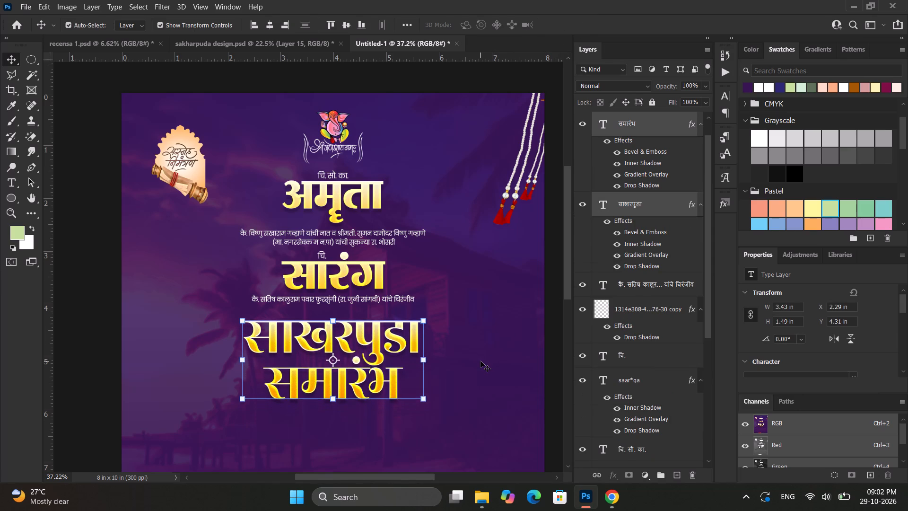
scroll(480, 361, down, 17)
click(480, 361)
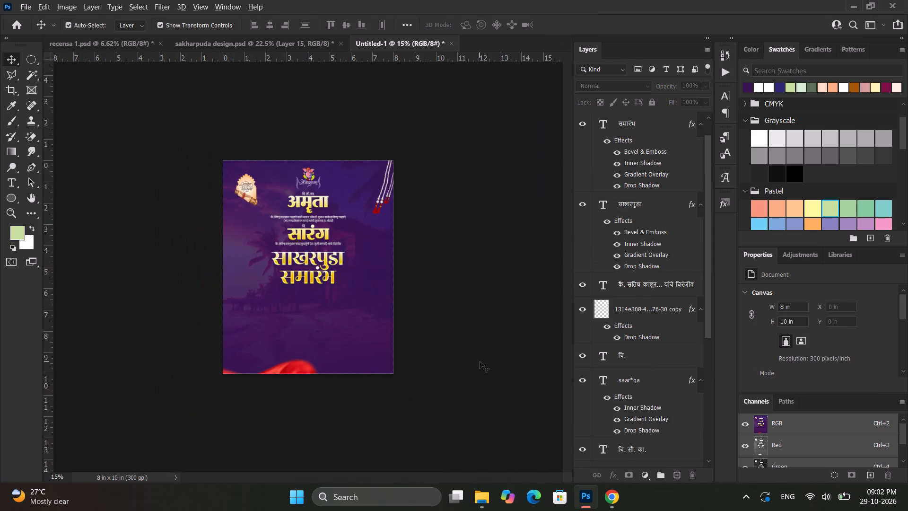
Apply the saved white-to-silver layer style to both heading words, साखरपुडा and समारंभ, and deselect them.
alt+scroll(465, 338, up, 11)
click(326, 269)
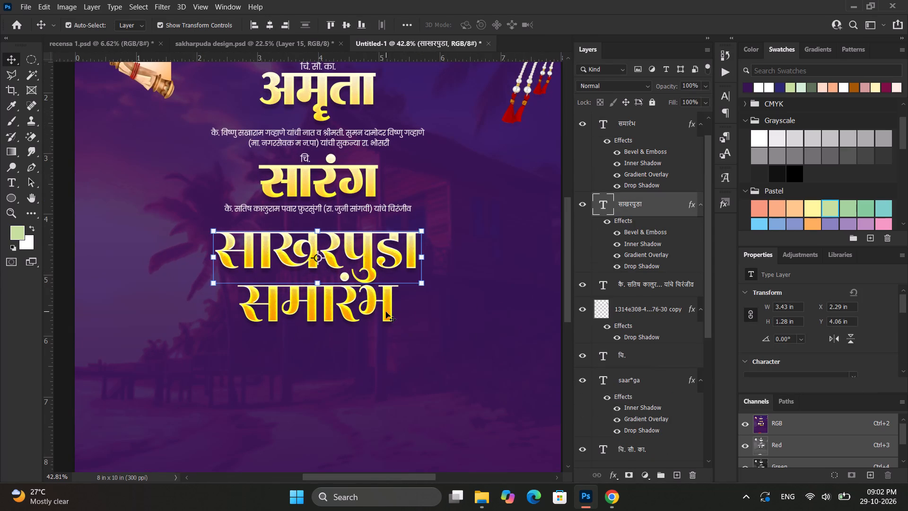
shift+click(386, 312)
click(724, 208)
scroll(629, 337, down, 11)
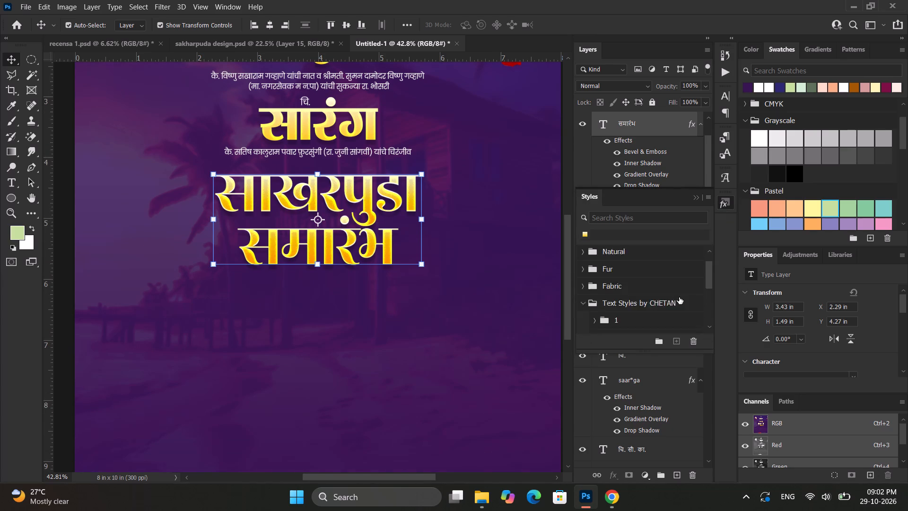
scroll(679, 297, down, 8)
click(677, 284)
scroll(414, 351, down, 11)
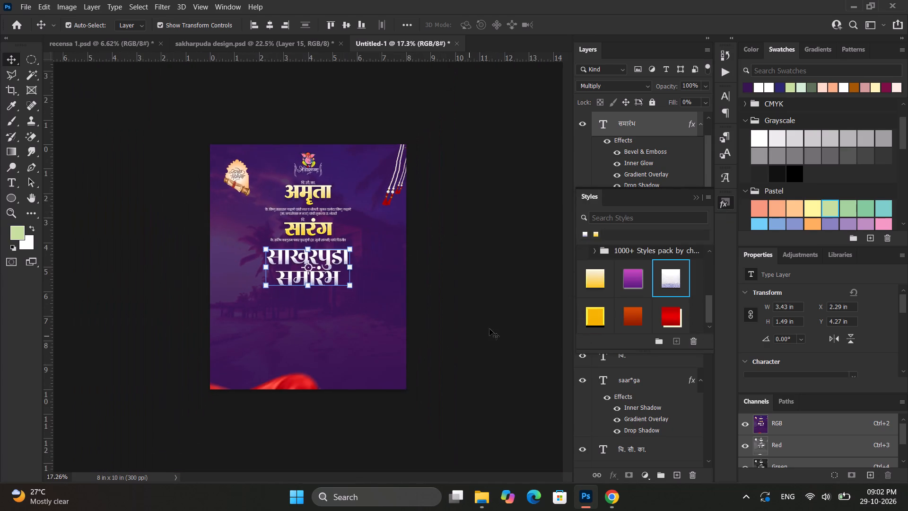
click(496, 324)
Examine the restyled heading up close and against the rest of the invitation.
alt+scroll(327, 282, up, 9)
ctrl+alt+scroll(328, 258, down, 6)
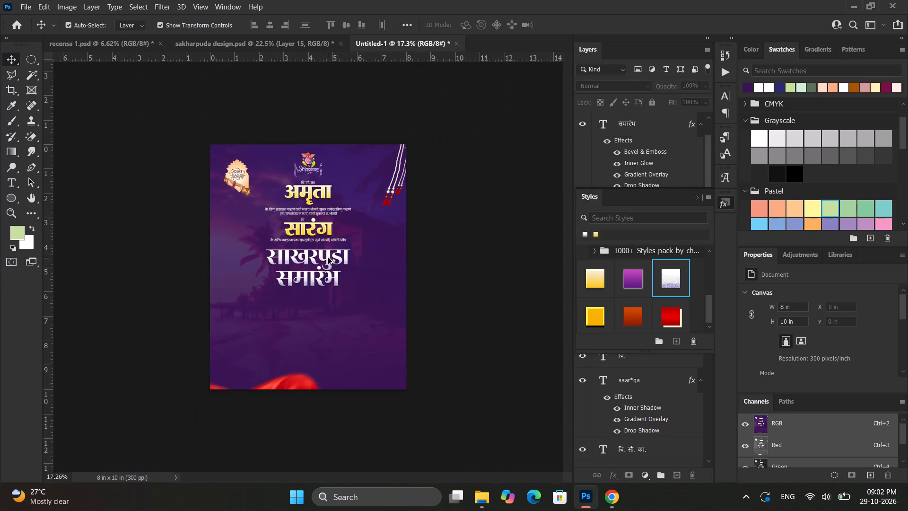
alt+scroll(329, 258, up, 6)
ctrl+scroll(329, 258, down, 4)
alt+scroll(329, 258, up, 2)
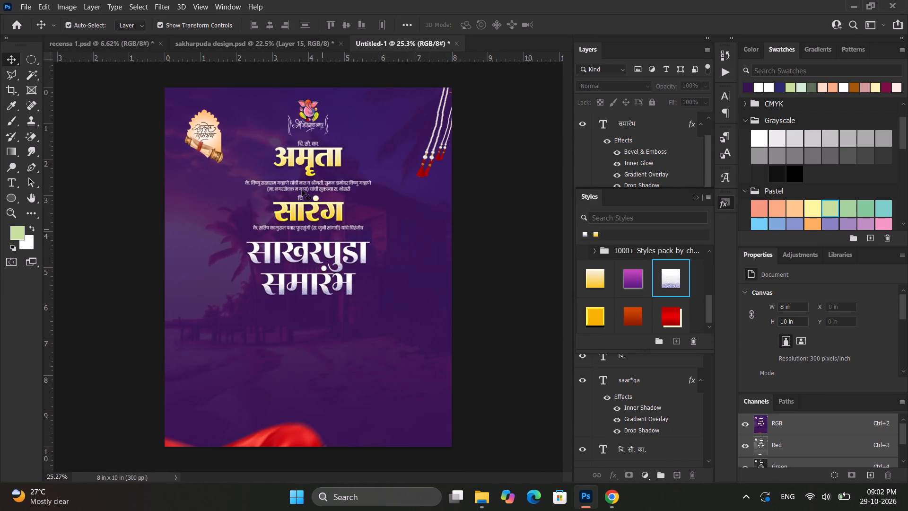
Copy the date and time text from sakharpuda design.psd into the invitation, directly below the heading, about 5.84 in from the page top.
click(273, 44)
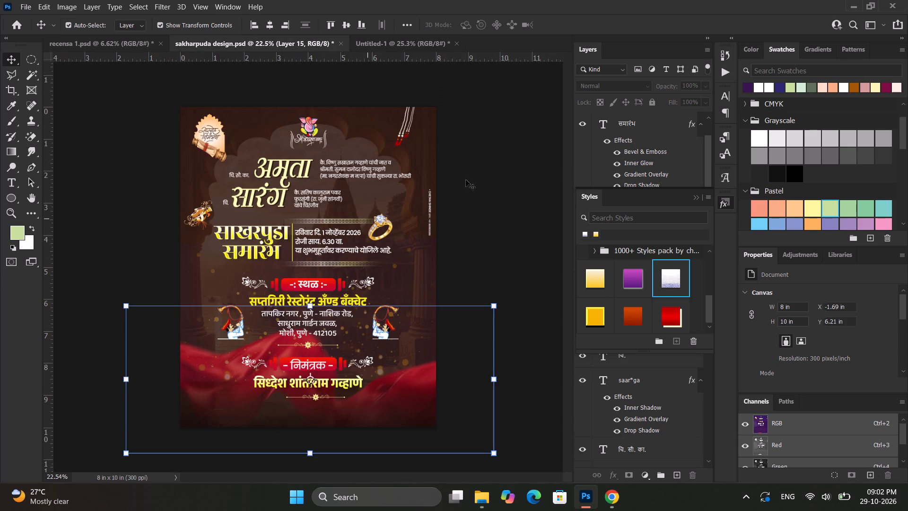
click(496, 184)
click(306, 233)
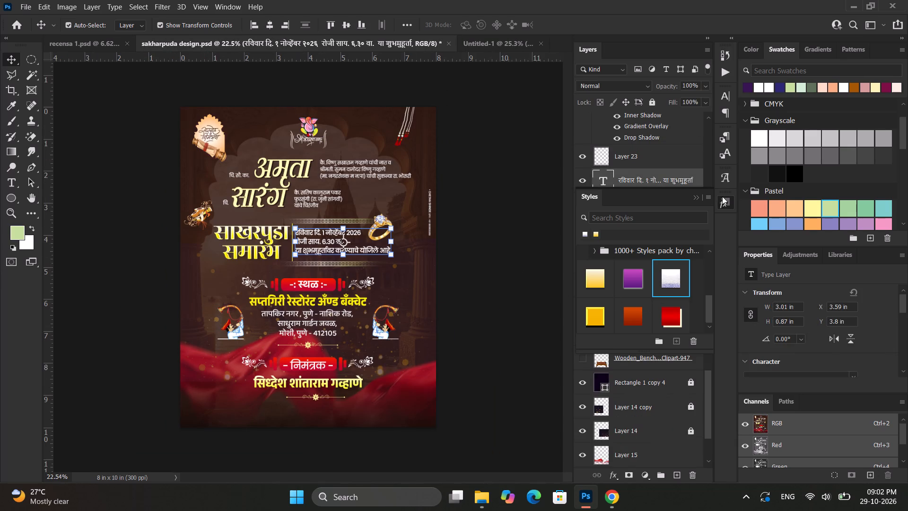
click(694, 200)
drag(660, 180, 508, 51)
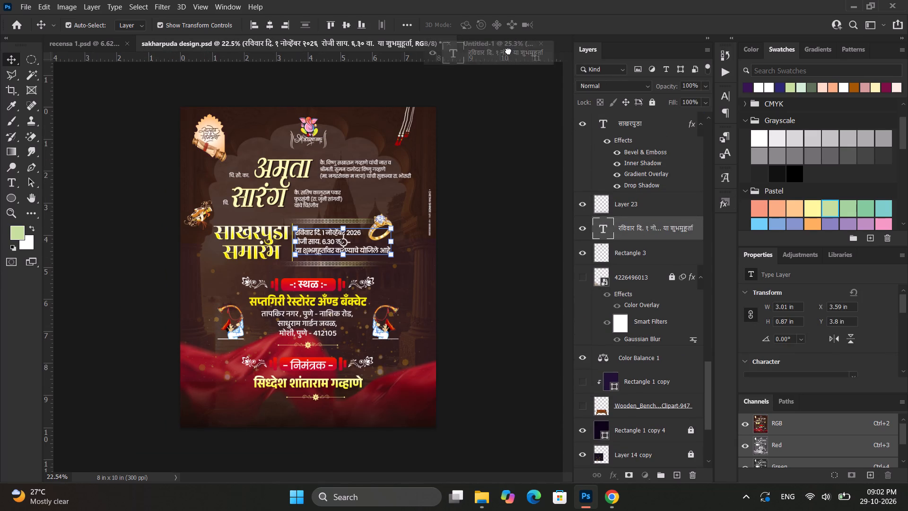
drag(508, 51, 497, 49)
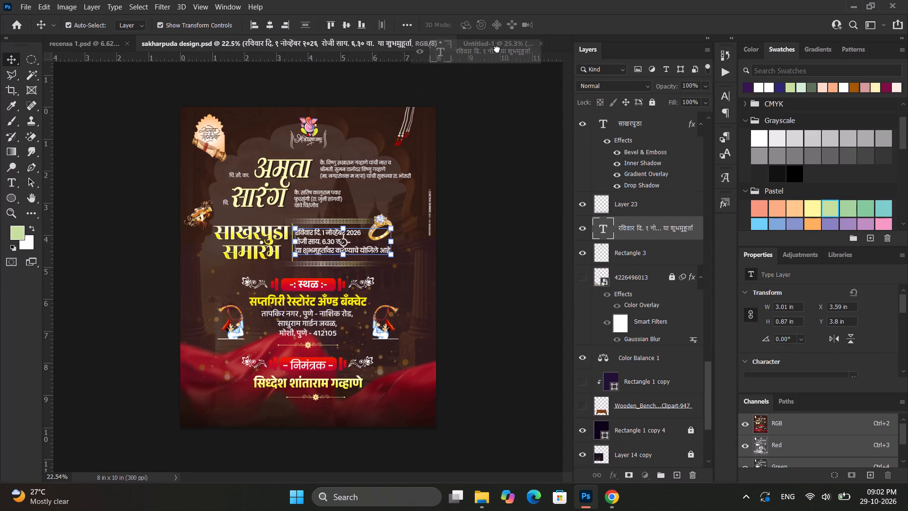
drag(497, 49, 294, 312)
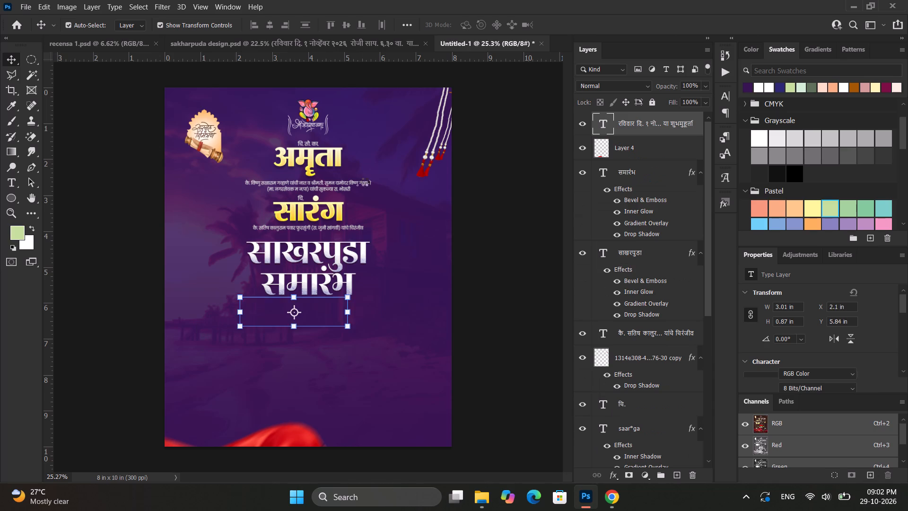
Join the date and time onto one line, leaving two lines of text, and centre the text's paragraph alignment.
alt+scroll(253, 345, up, 5)
double_click(252, 311)
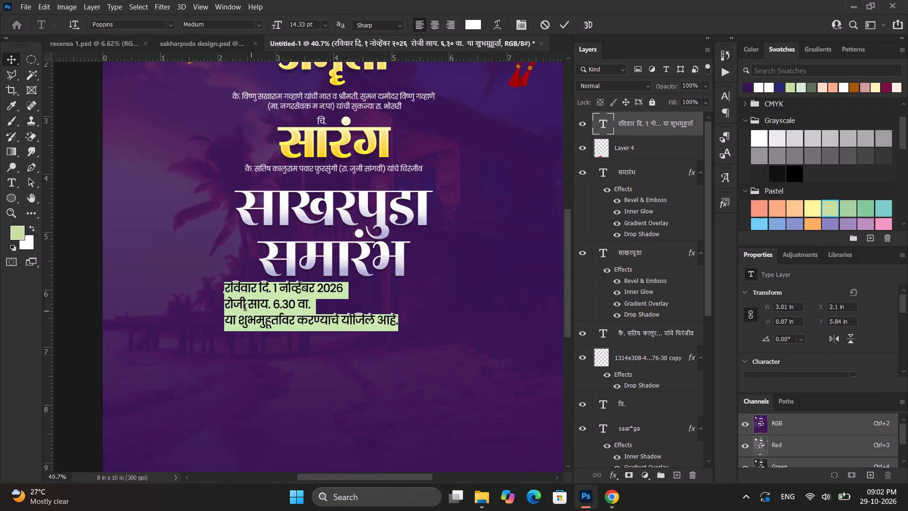
click(228, 304)
key(BackSpace)
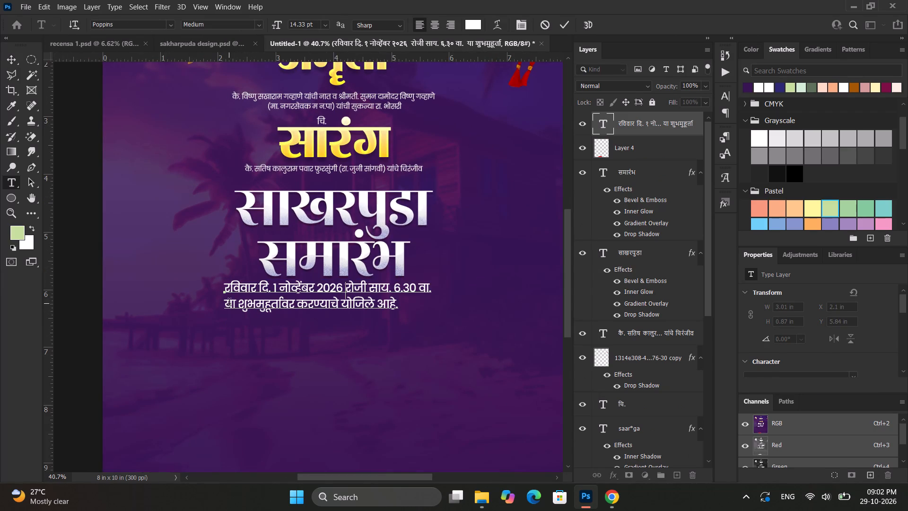
key(ctrl+a)
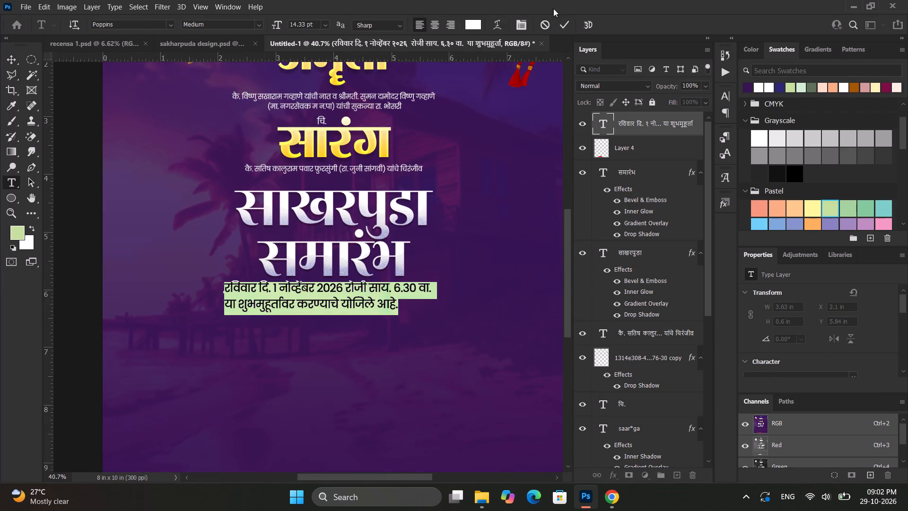
click(436, 23)
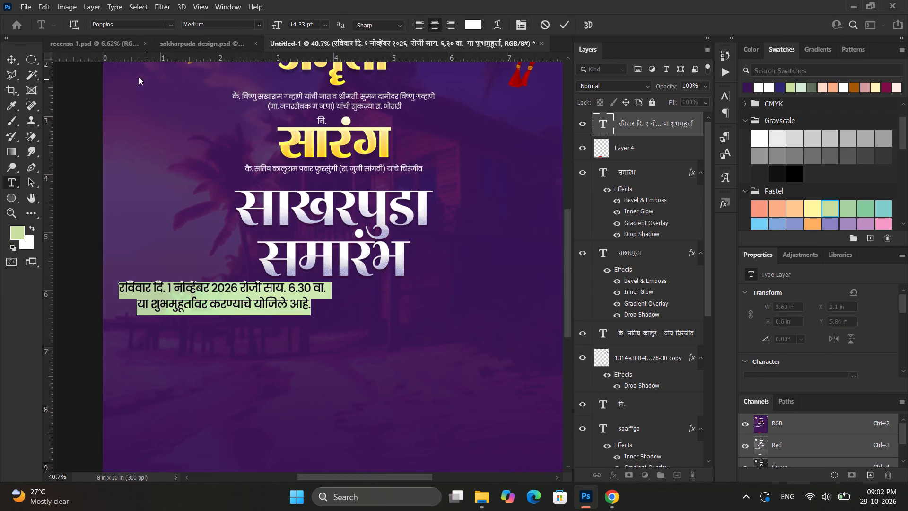
click(12, 58)
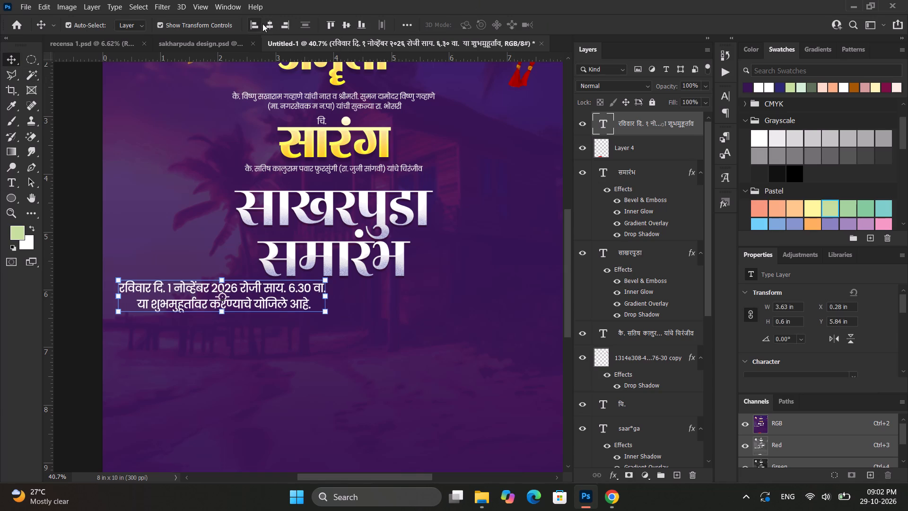
Centre the date and time text horizontally on the page, move it down to about 5.91 in from the top, and deselect.
click(267, 24)
key(shift+Down)
key(shift+Down)
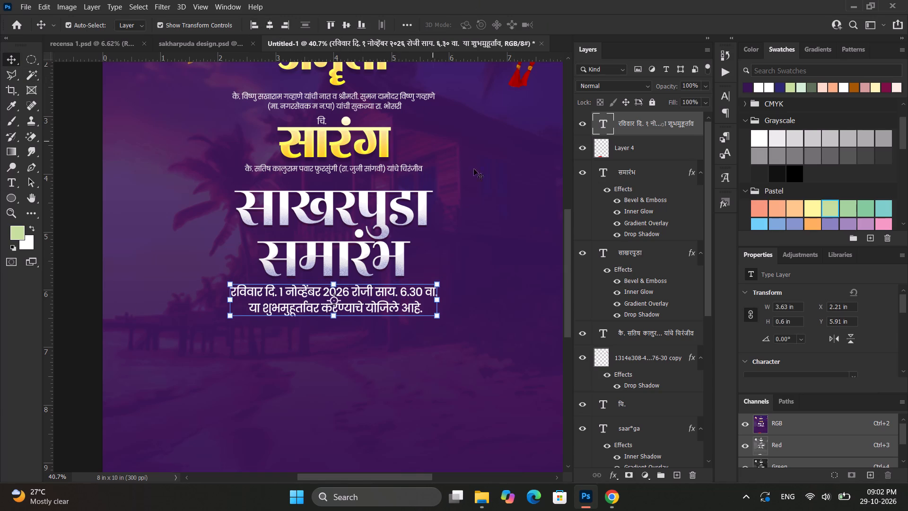
scroll(451, 330, down, 18)
click(491, 301)
Move the red cloth straight up to about 7.38 in from the page top, keeping it horizontally centred.
alt+scroll(298, 206, up, 2)
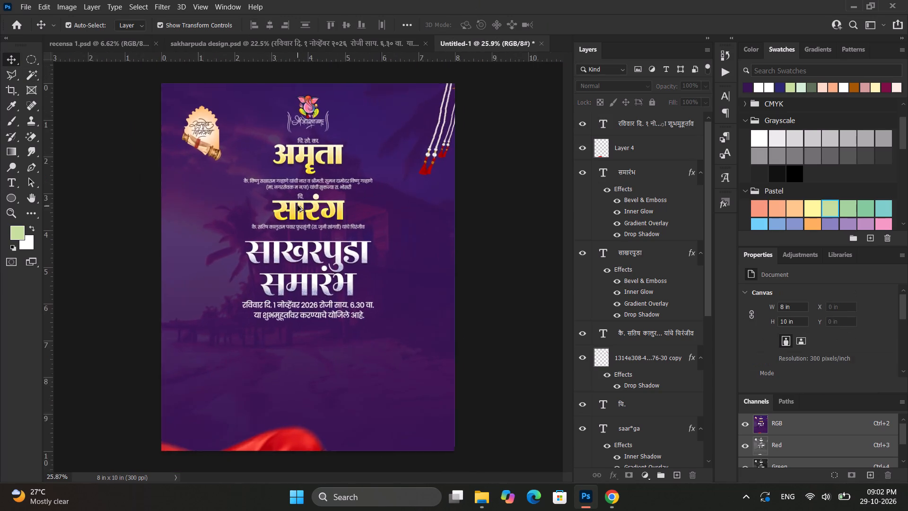
alt+scroll(297, 205, up, 1)
alt+scroll(297, 209, down, 3)
click(298, 400)
drag(295, 408, 300, 371)
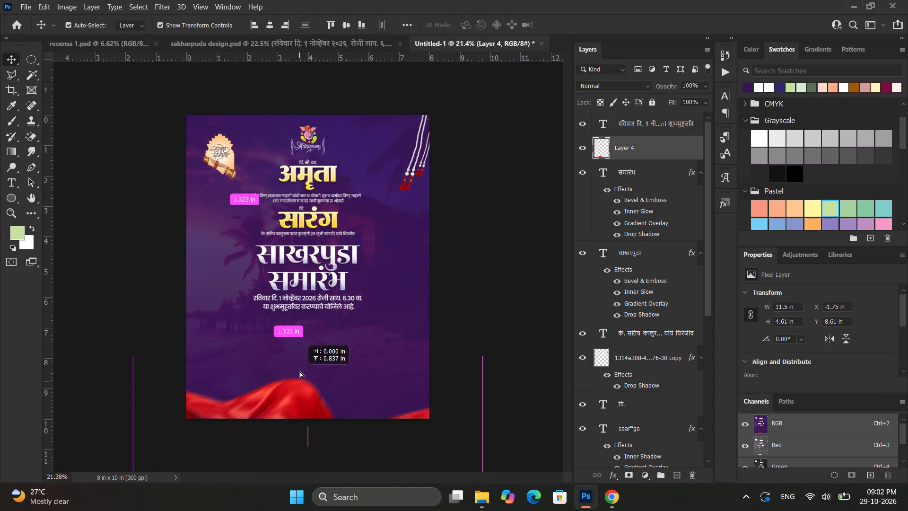
drag(300, 371, 292, 360)
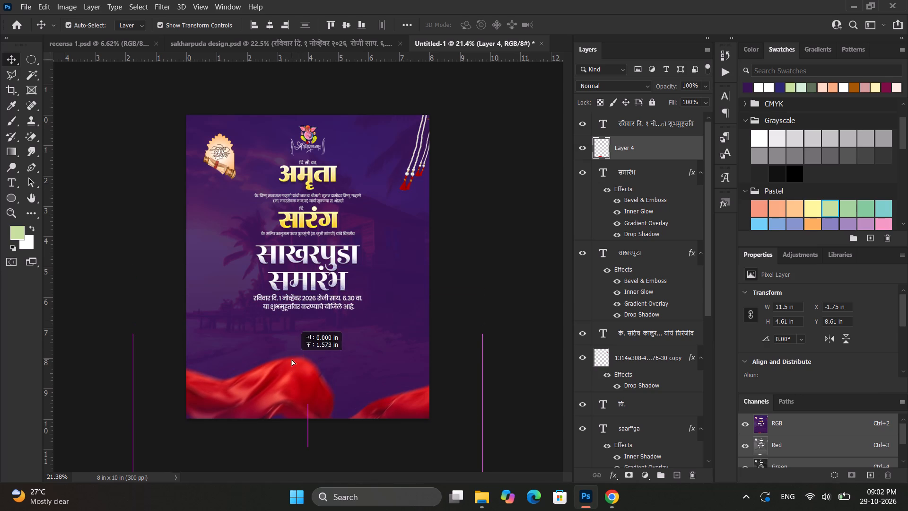
drag(292, 360, 298, 375)
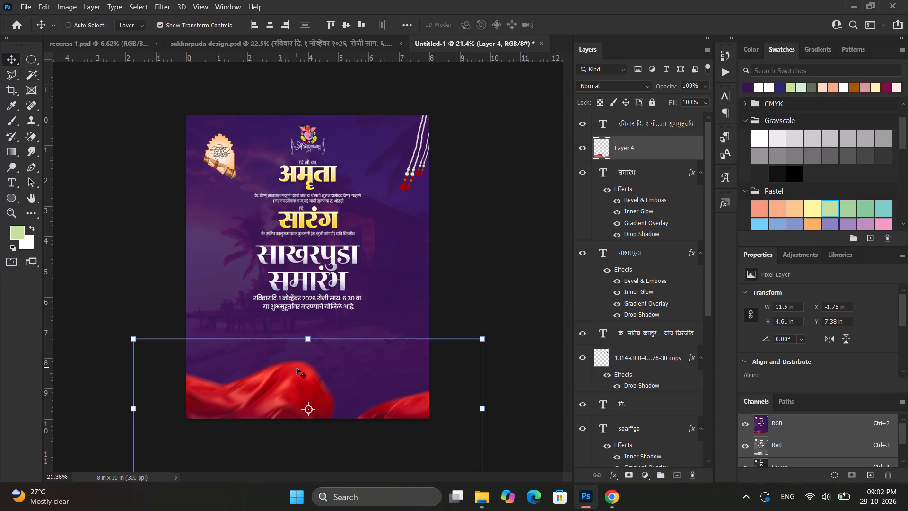
Recolour the red cloth magenta with Hue/Saturation by setting the Master hue to -45.
key(ctrl+l)
click(733, 119)
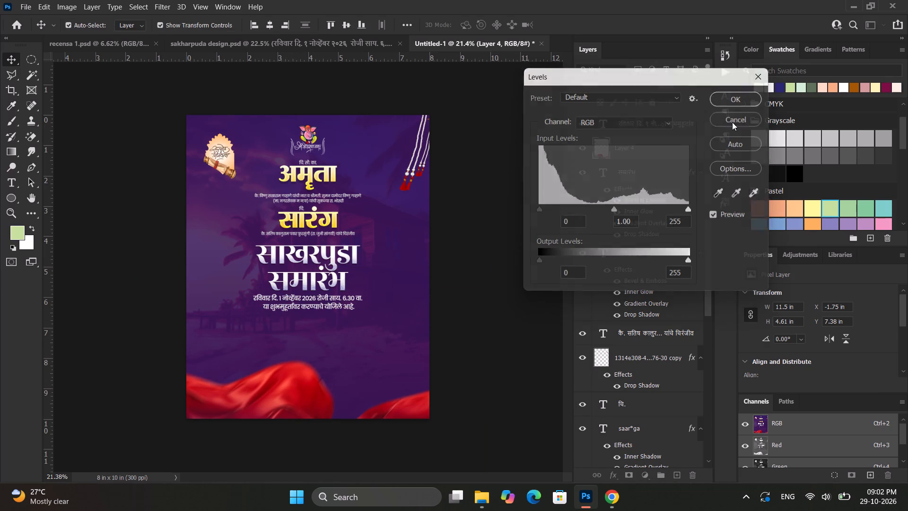
key(ctrl+u)
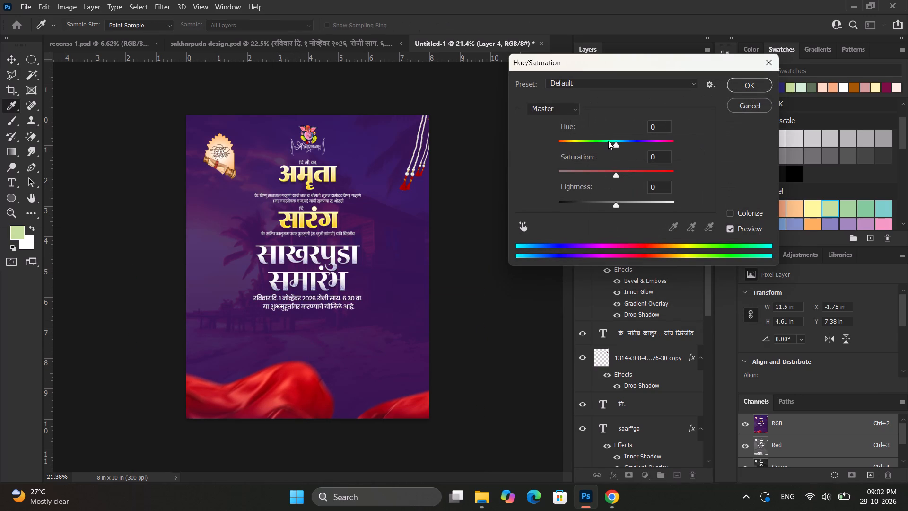
drag(608, 141, 626, 146)
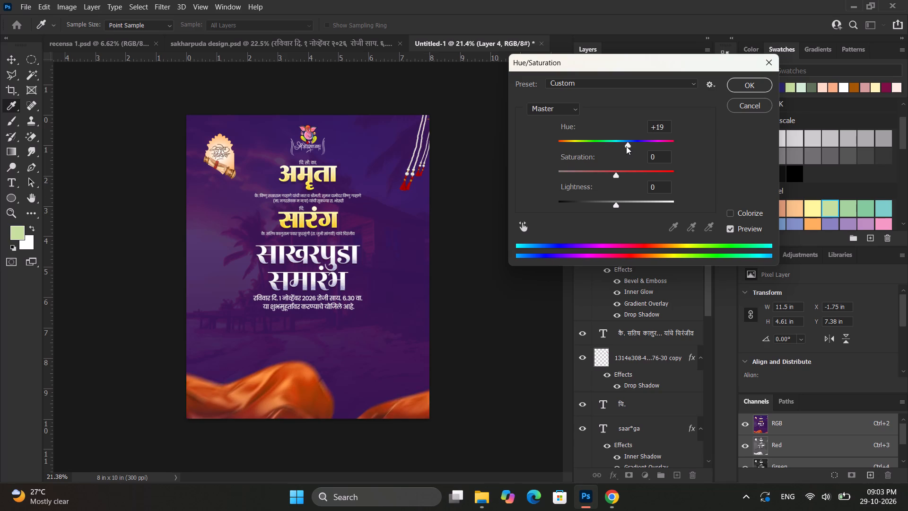
drag(626, 146, 593, 151)
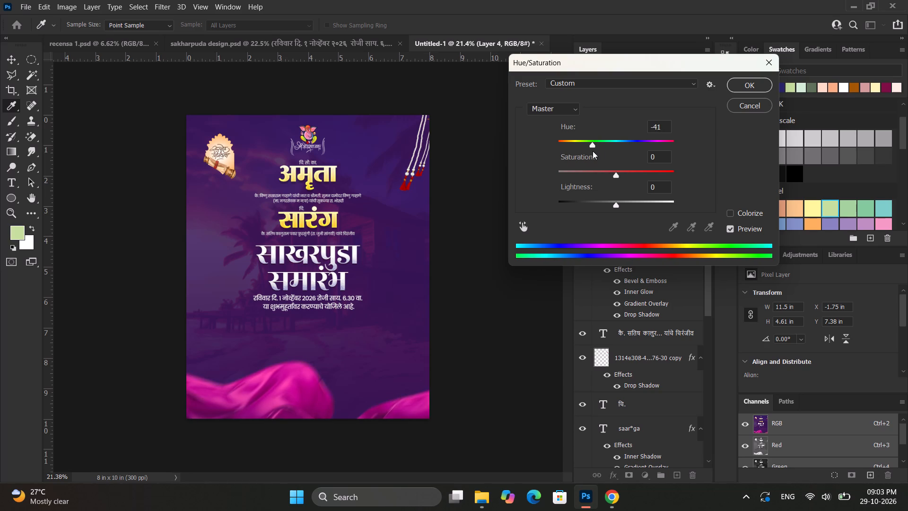
drag(593, 151, 589, 151)
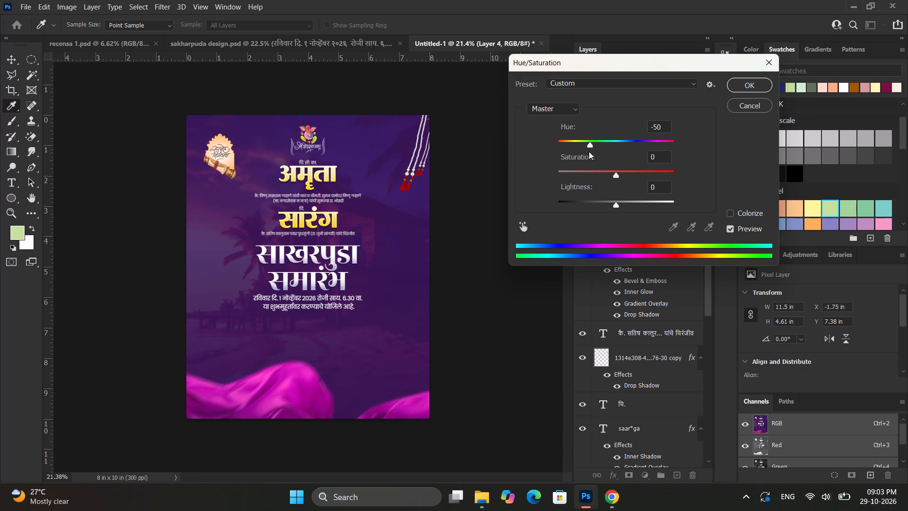
drag(589, 151, 589, 151)
drag(589, 151, 590, 147)
Sample the cloth's colour in Hue/Saturation, set the Reds hue to -9 and lightness to -35, and apply the adjustment.
click(519, 224)
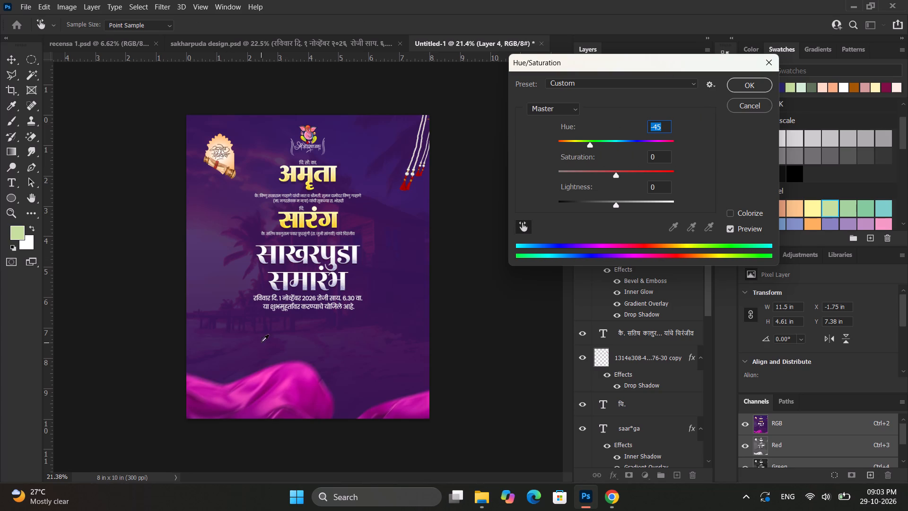
click(248, 390)
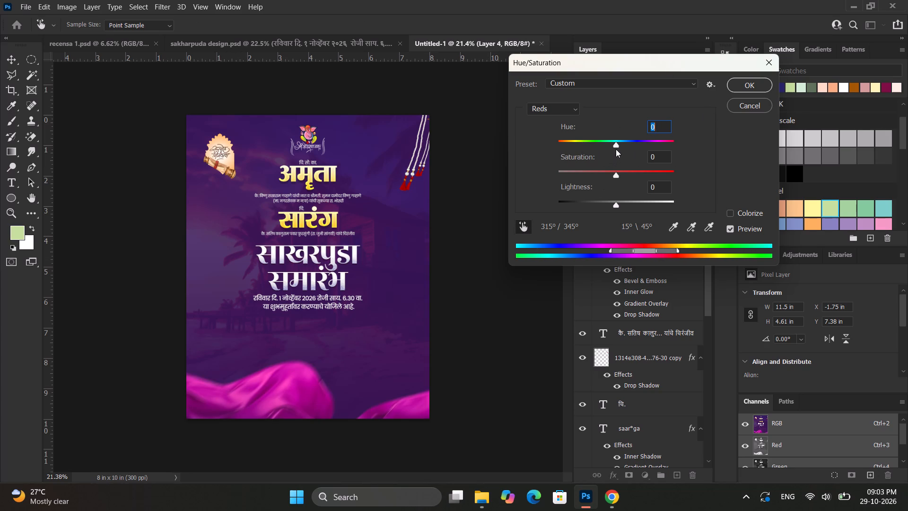
drag(614, 146, 607, 168)
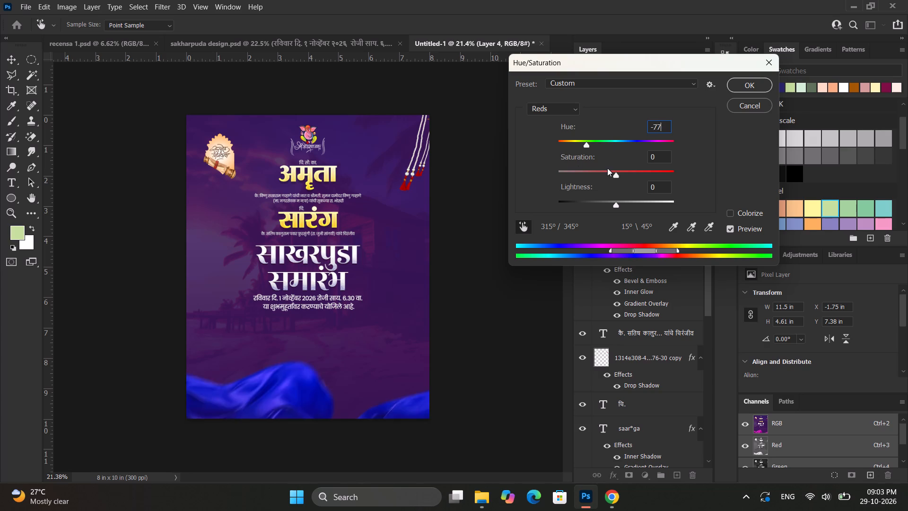
drag(607, 168, 606, 167)
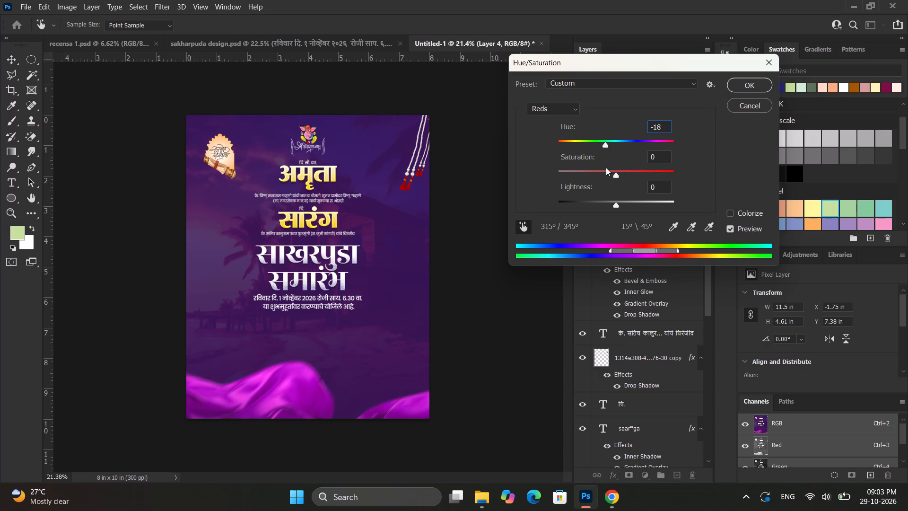
drag(606, 167, 611, 169)
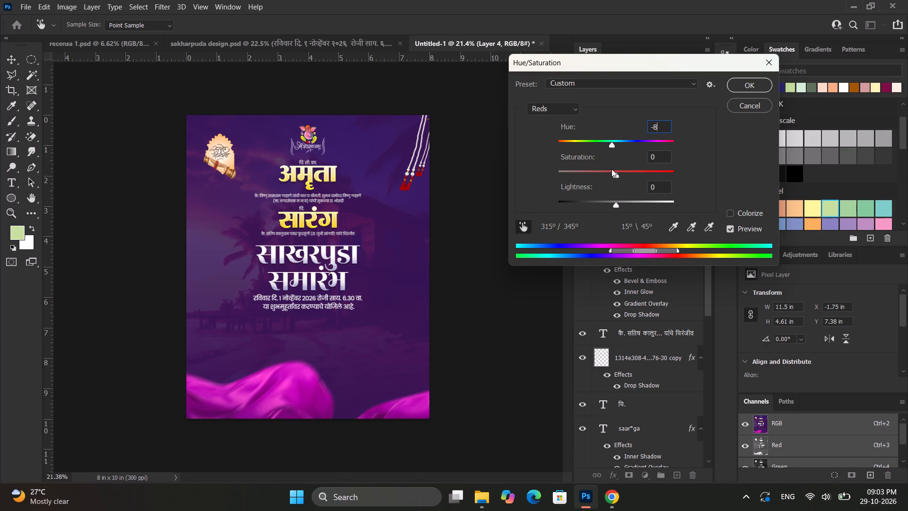
drag(611, 169, 611, 168)
drag(611, 204, 603, 203)
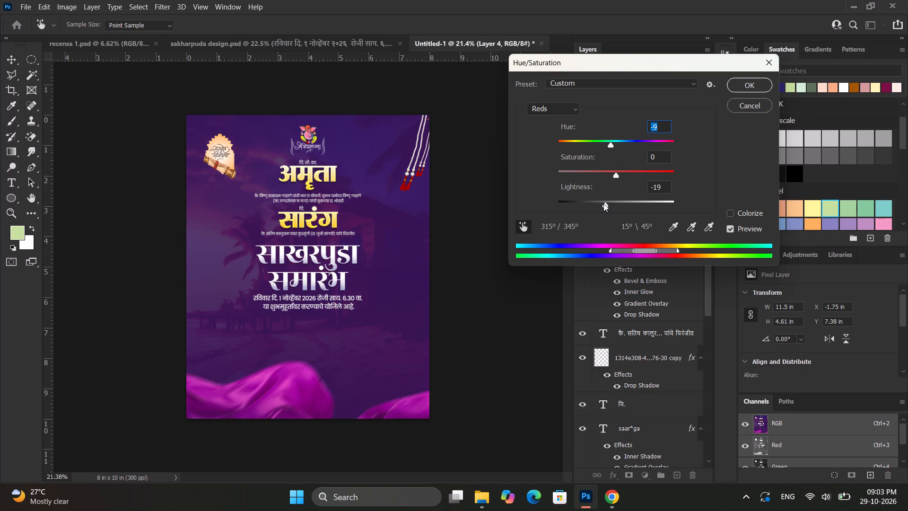
drag(603, 203, 596, 201)
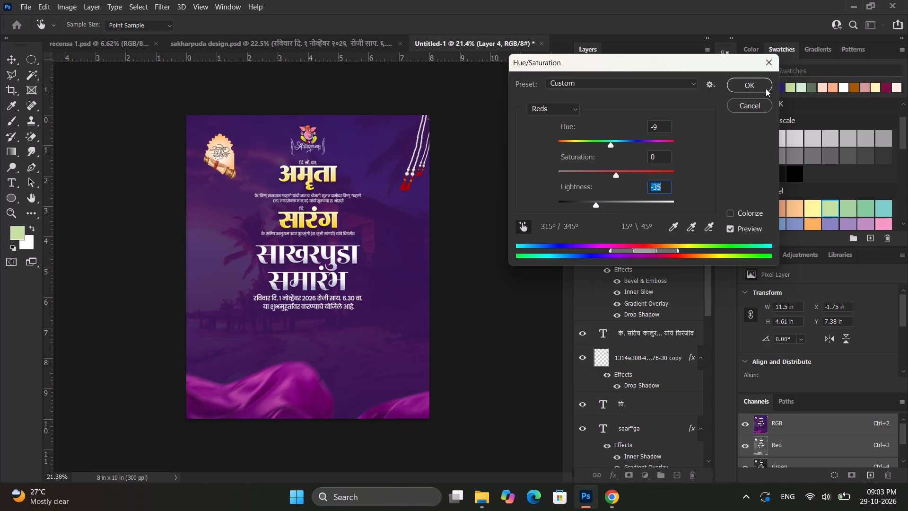
click(750, 92)
Move the magenta cloth about 0.6 in down towards the page's bottom edge and deselect it.
shift+drag(304, 377, 305, 397)
click(507, 283)
scroll(439, 274, up, 4)
scroll(375, 176, up, 3)
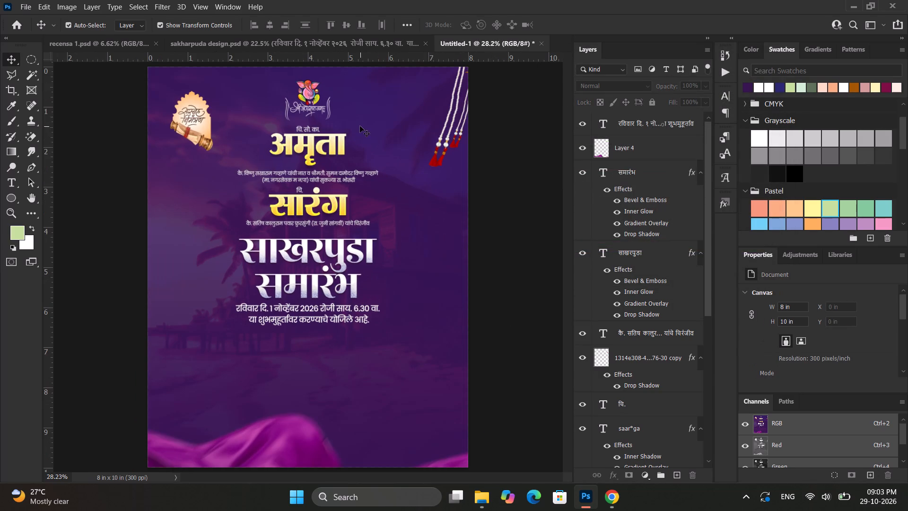
Copy the drum and shehnai illustration from sakharpuda design.psd into Untitled-1 at the page's left edge.
click(363, 46)
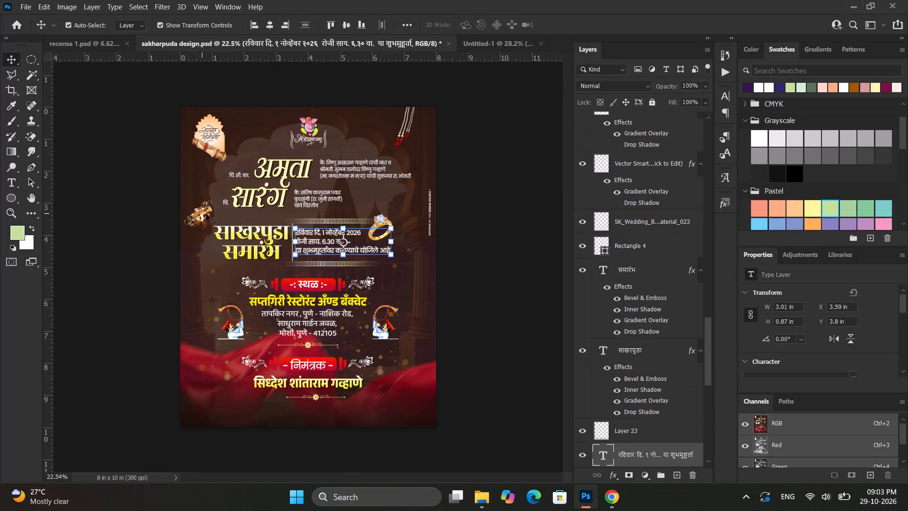
click(207, 213)
drag(639, 232, 529, 67)
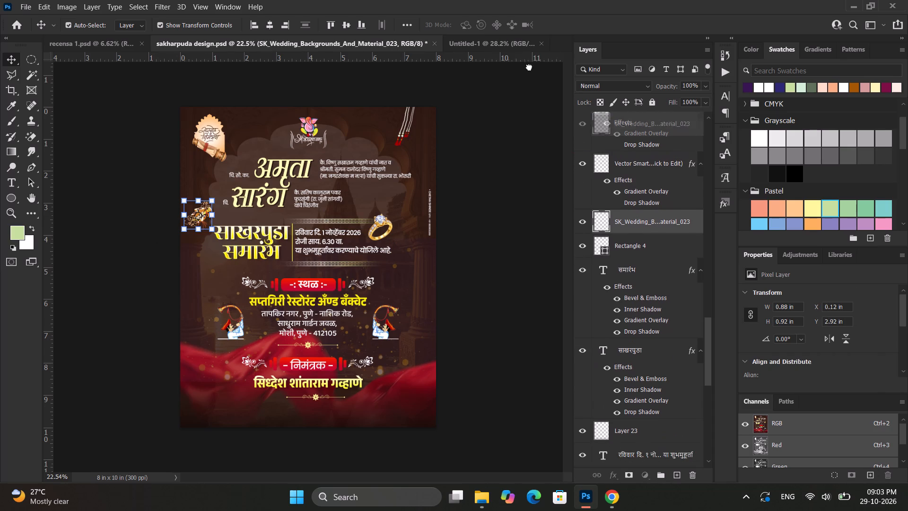
drag(529, 67, 17, 371)
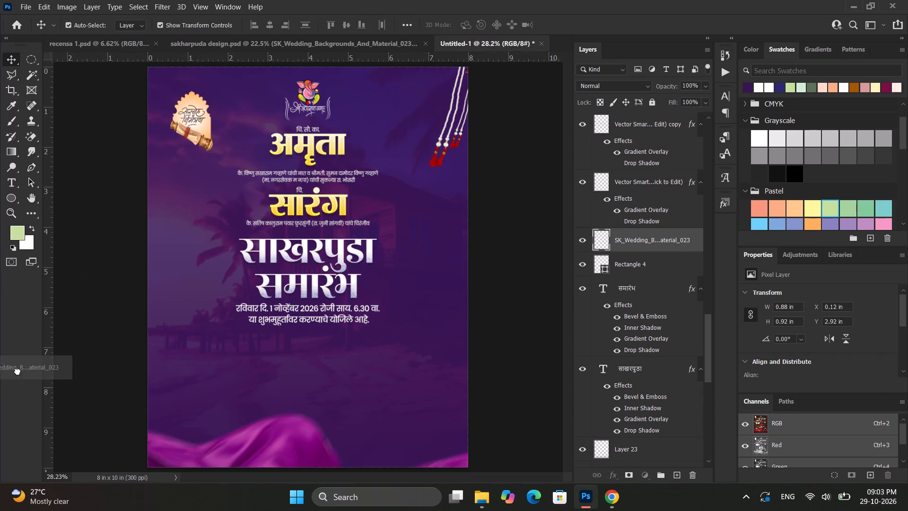
drag(17, 371, 141, 266)
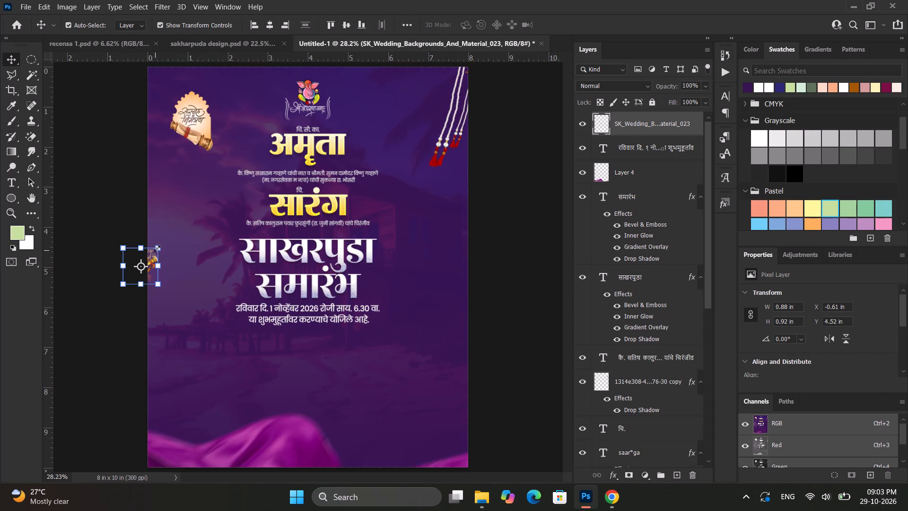
Enlarge the drum and shehnai illustration to about 257% and place it partly off the page's left edge beside the साखरपुडा heading.
drag(157, 245, 225, 199)
drag(178, 220, 166, 209)
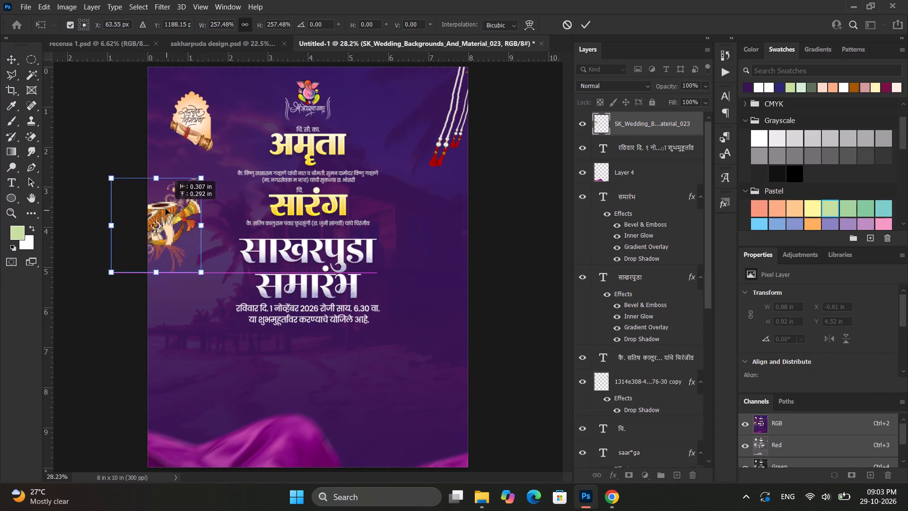
drag(166, 209, 164, 229)
click(584, 18)
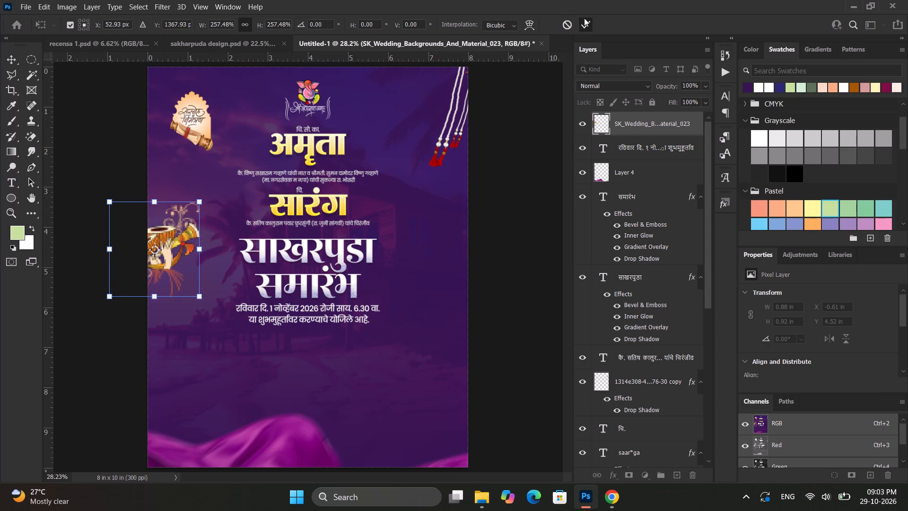
click(489, 191)
alt+scroll(403, 274, down, 2)
Copy the diamond ring with its mask from sakharpuda design.psd into Untitled-1 at the page's right edge.
click(358, 40)
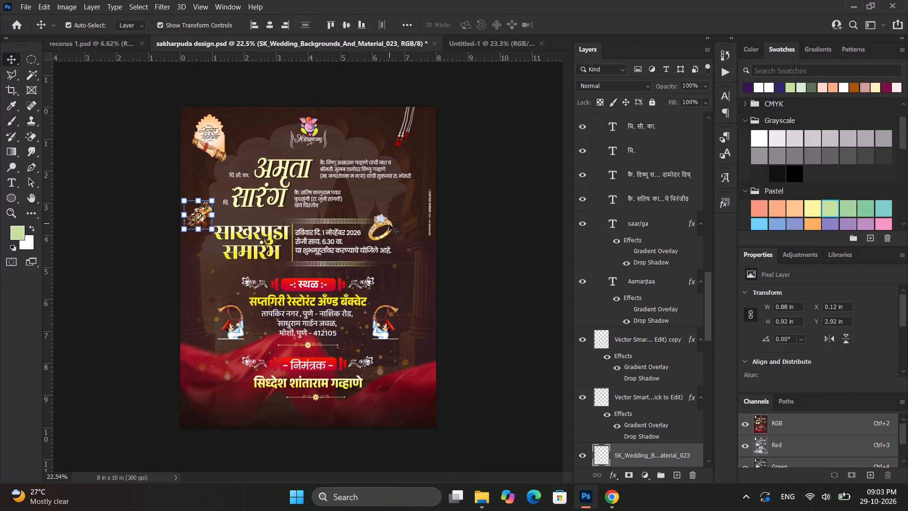
click(389, 224)
drag(680, 125, 437, 71)
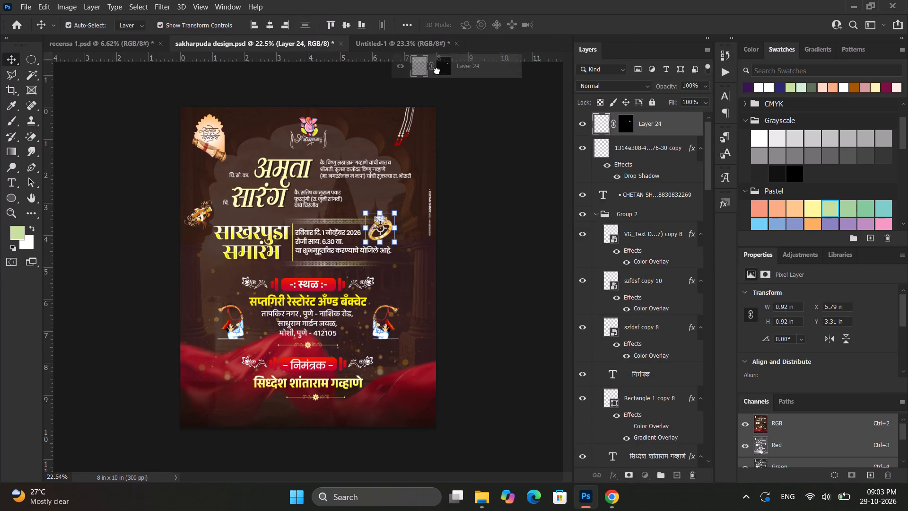
drag(437, 71, 440, 290)
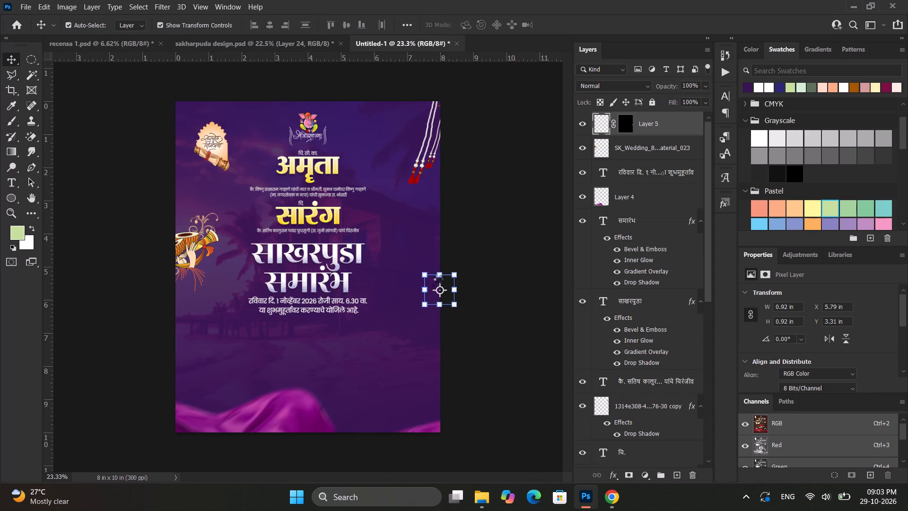
Scale the ring to about 117%, place it beside the end of समारंभ at about X 5.42 in, Y 4.67 in, and deselect.
drag(438, 269, 433, 238)
drag(436, 257, 421, 258)
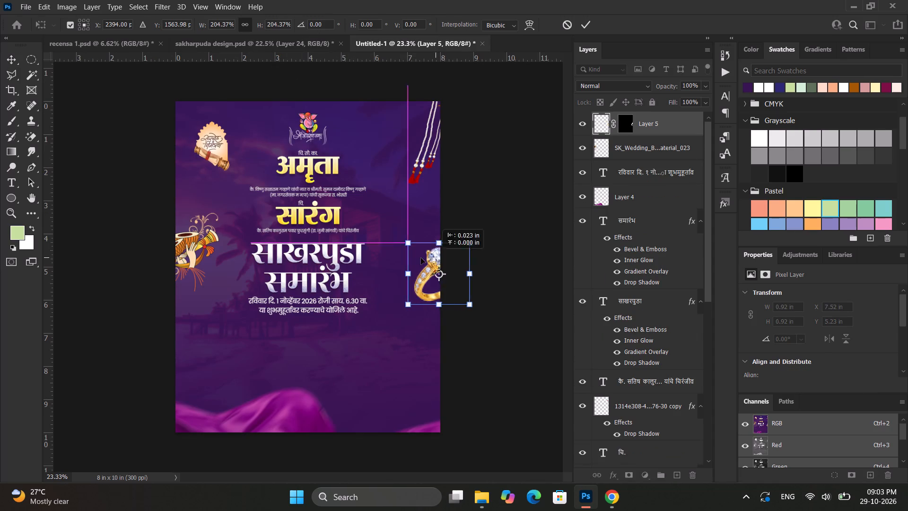
drag(421, 258, 383, 248)
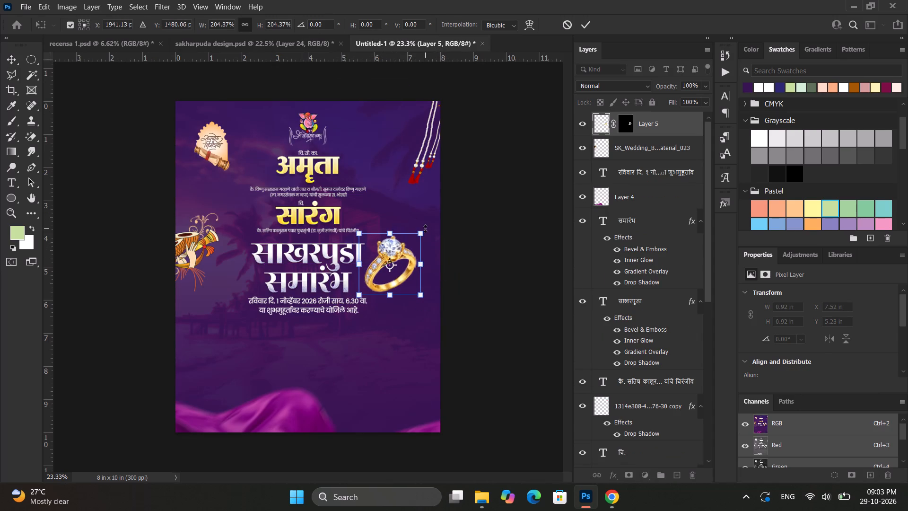
drag(424, 229, 398, 256)
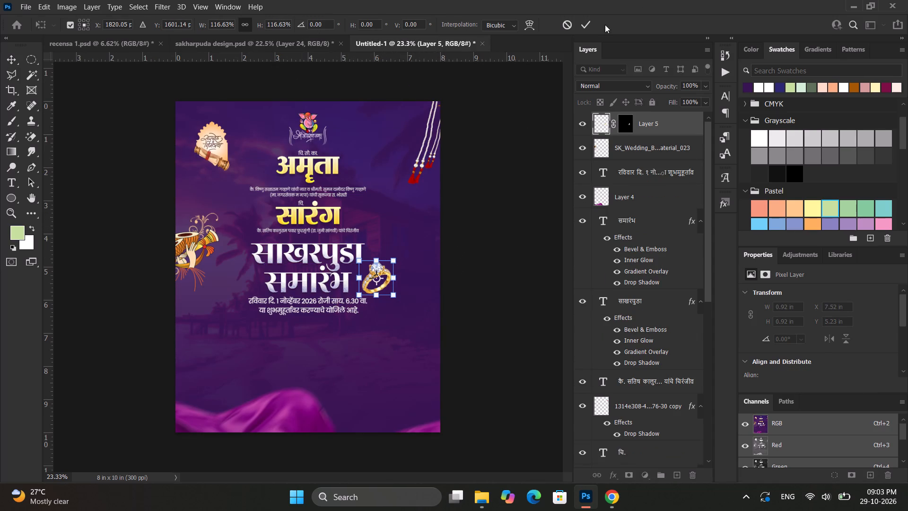
click(581, 25)
alt+scroll(359, 308, up, 6)
scroll(408, 235, up, 5)
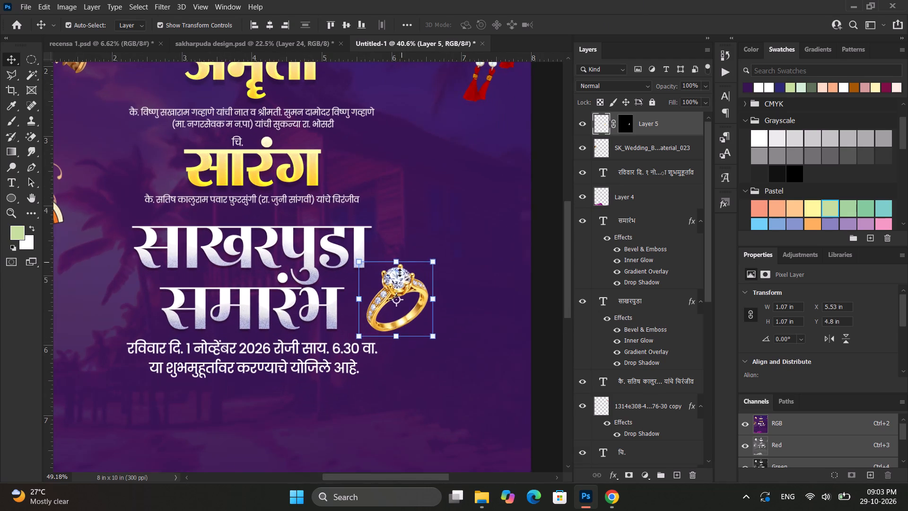
drag(399, 278, 392, 269)
alt+scroll(392, 270, down, 5)
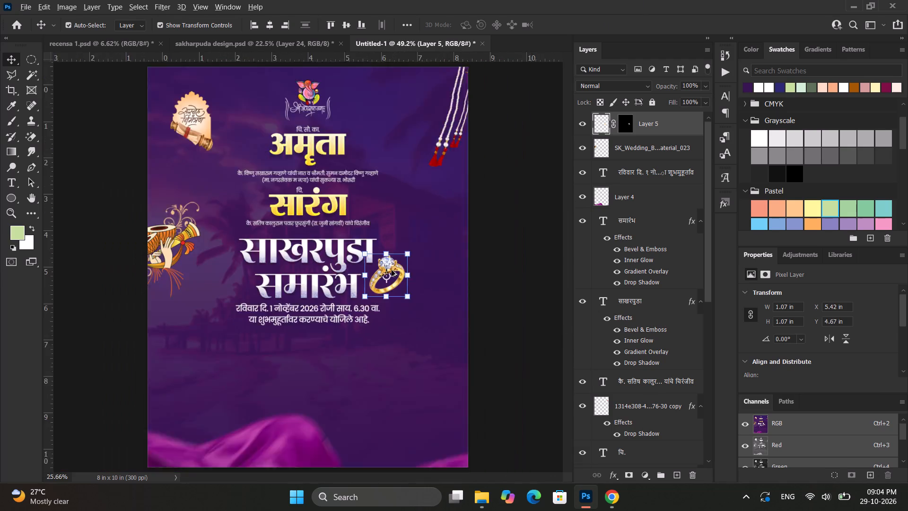
alt+scroll(392, 270, down, 5)
click(468, 274)
Copy the ornamental border line below the date text in sakharpuda design.psd into Untitled-1, beneath the two-line date text.
alt+scroll(426, 283, up, 1)
ctrl+scroll(347, 276, up, 2)
alt+scroll(321, 274, up, 1)
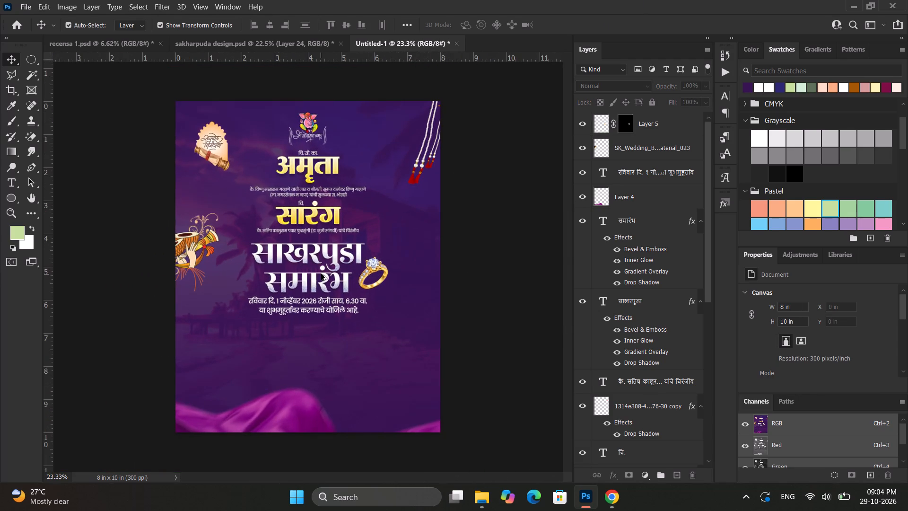
alt+scroll(321, 274, down, 1)
click(239, 39)
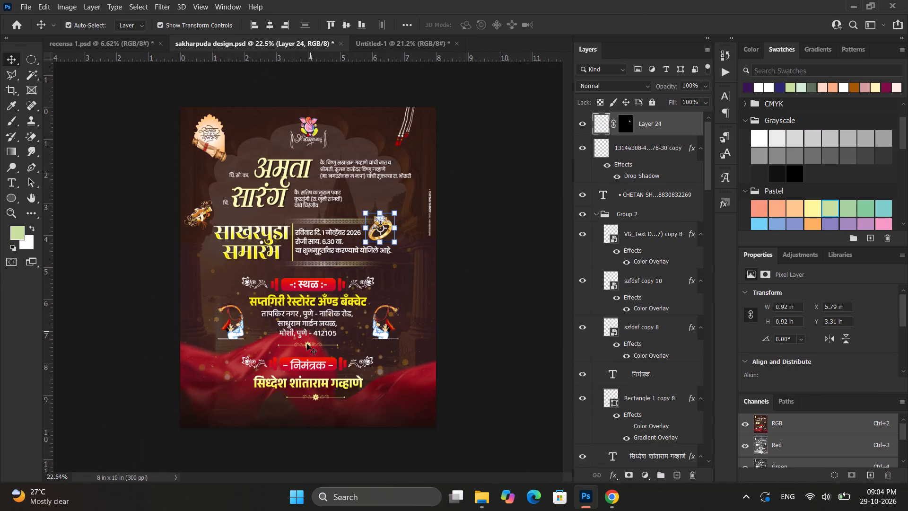
click(326, 264)
drag(647, 415, 473, 0)
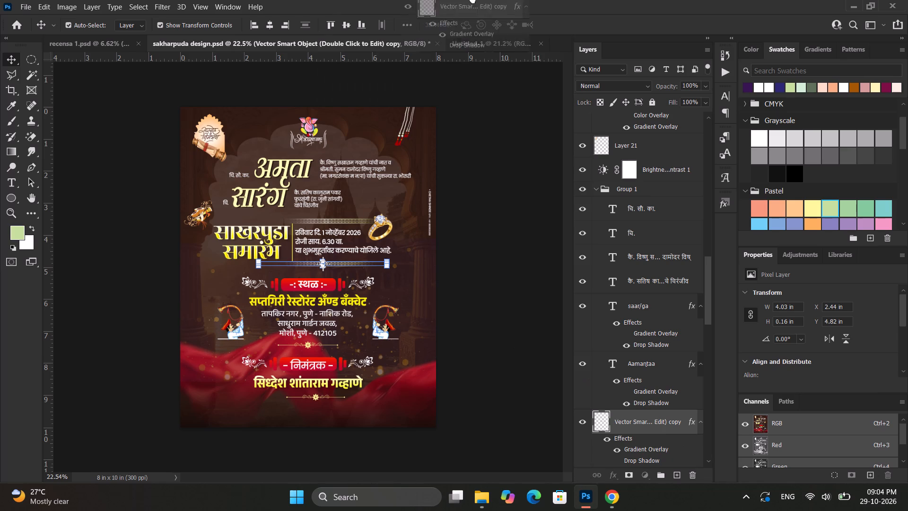
drag(473, 0, 295, 318)
Centre the ornamental border line horizontally on the page, nudge it slightly up towards the date text, and deselect.
click(263, 24)
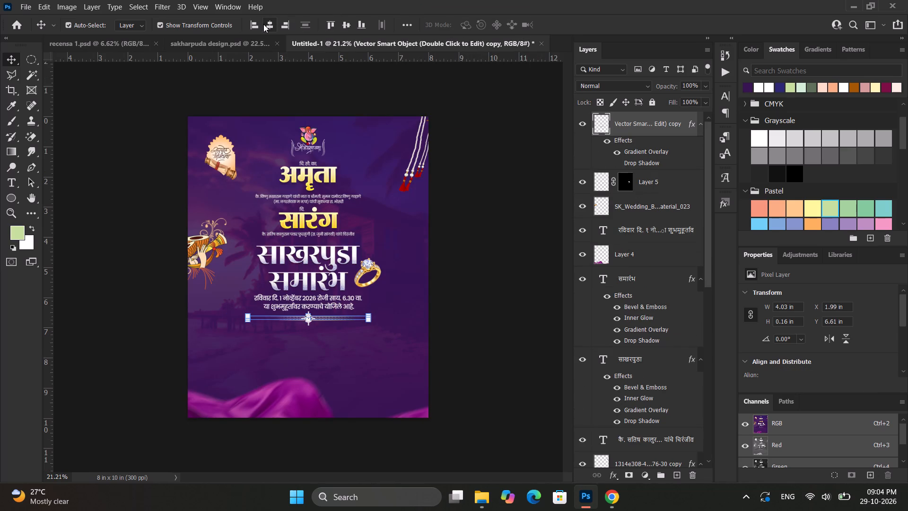
key(shift+Up)
key(shift+Up)
click(484, 266)
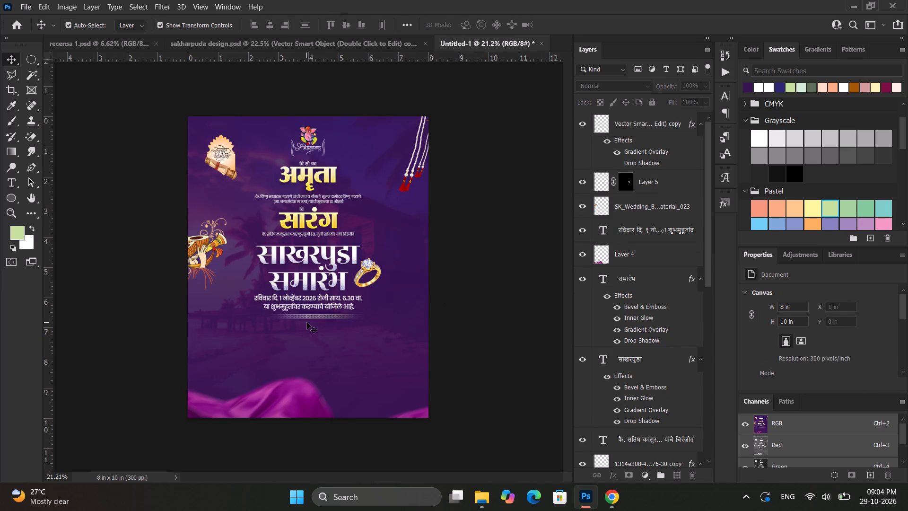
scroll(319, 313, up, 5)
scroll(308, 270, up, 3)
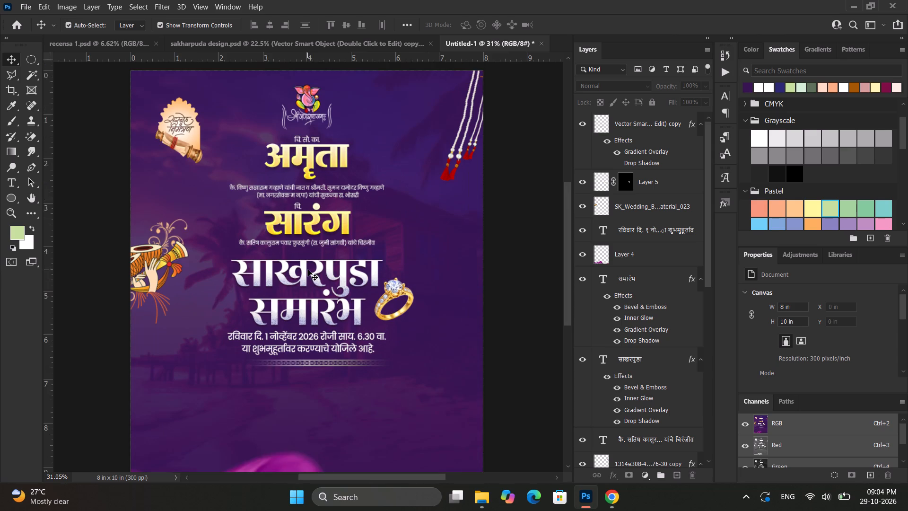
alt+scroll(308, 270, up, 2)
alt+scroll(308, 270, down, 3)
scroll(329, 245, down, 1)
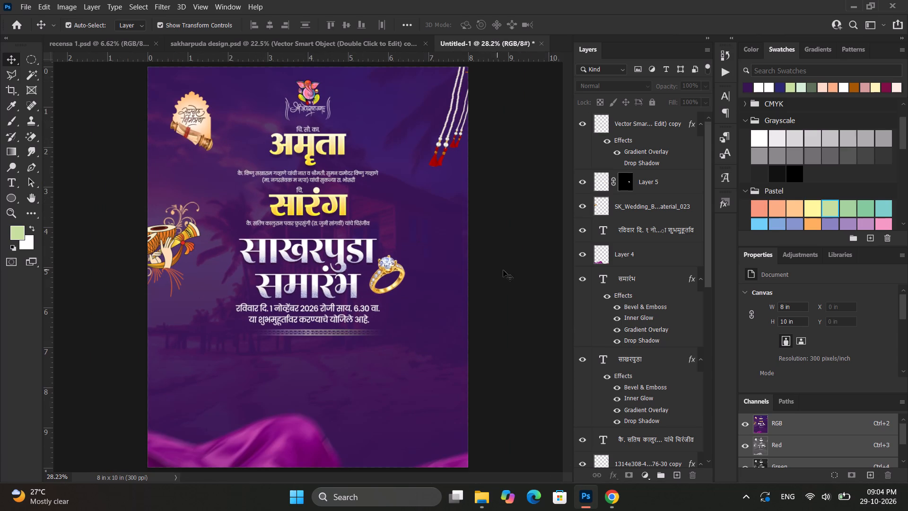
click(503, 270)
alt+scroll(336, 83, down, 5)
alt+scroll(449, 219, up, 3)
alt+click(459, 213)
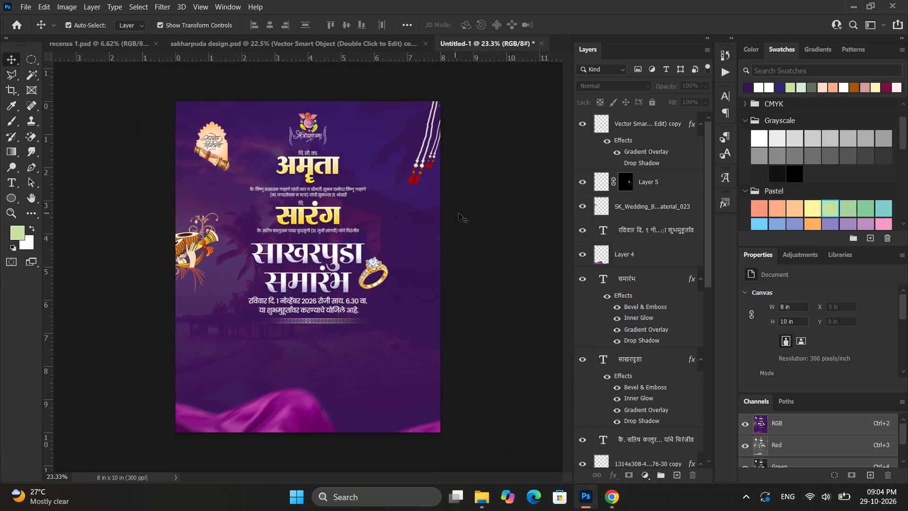
Change the bride's name to the Infinity-11 font and delete the boxed-X placeholder glyph inside it.
alt+scroll(175, 120, up, 6)
alt+scroll(420, 175, up, 5)
alt+scroll(419, 177, down, 6)
click(392, 156)
double_click(399, 152)
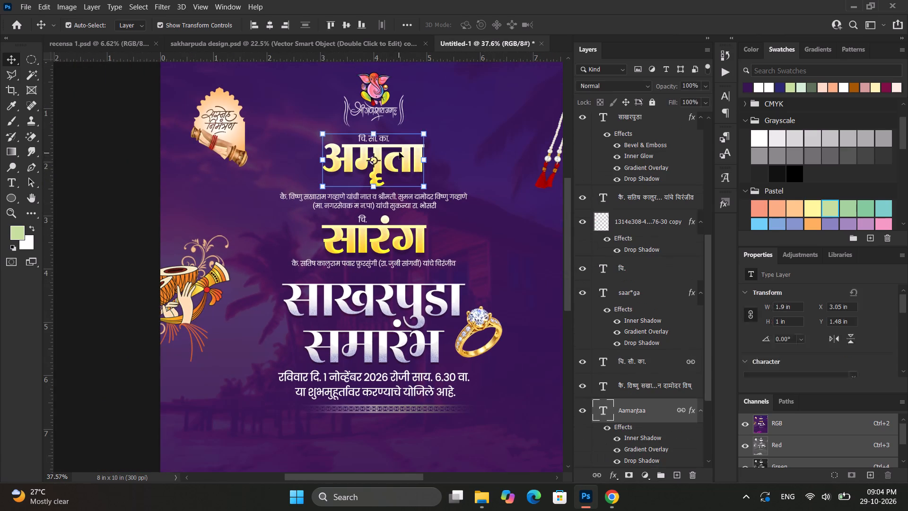
click(127, 20)
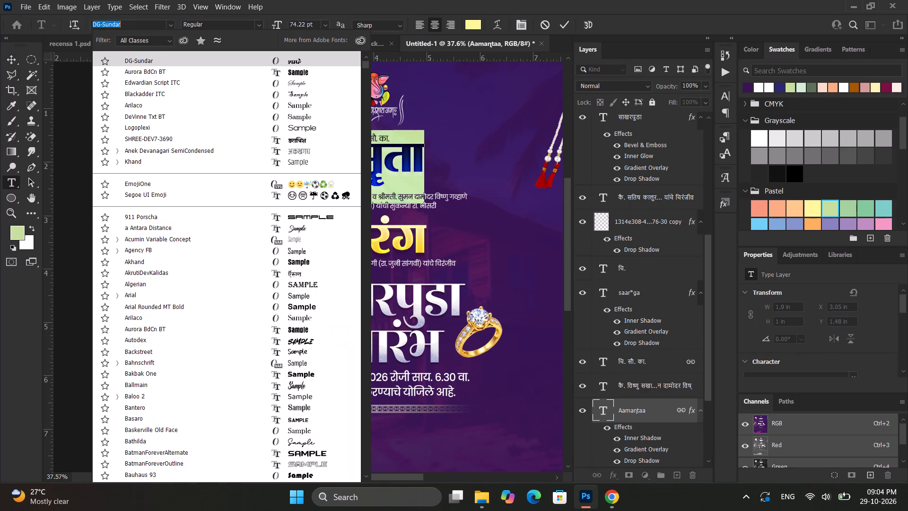
text(in)
key(f)
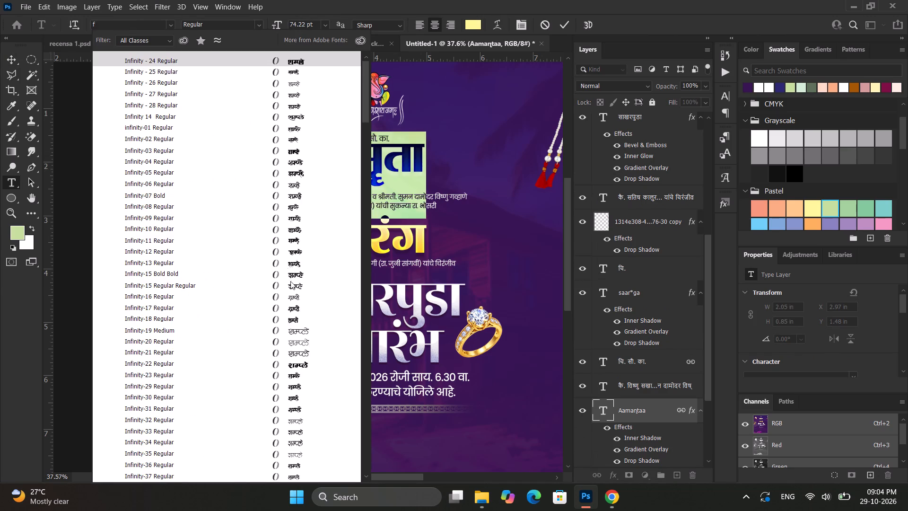
text(inf)
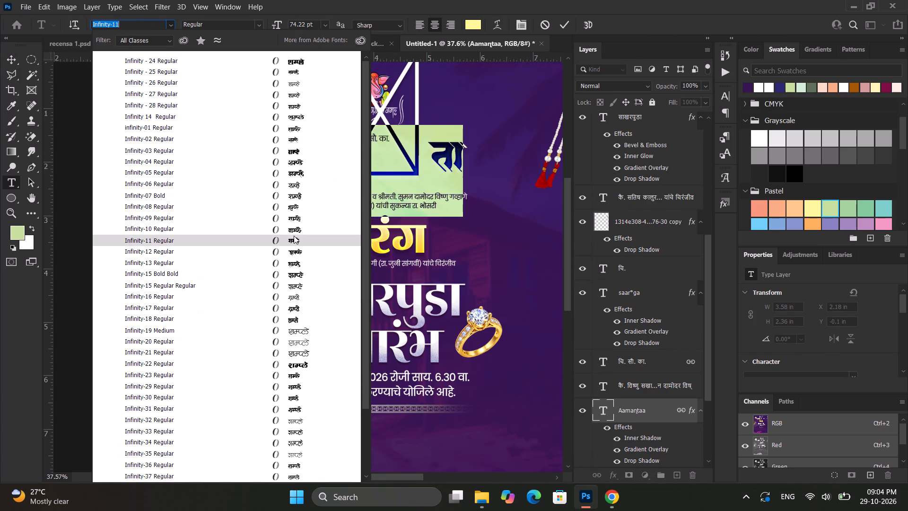
click(292, 236)
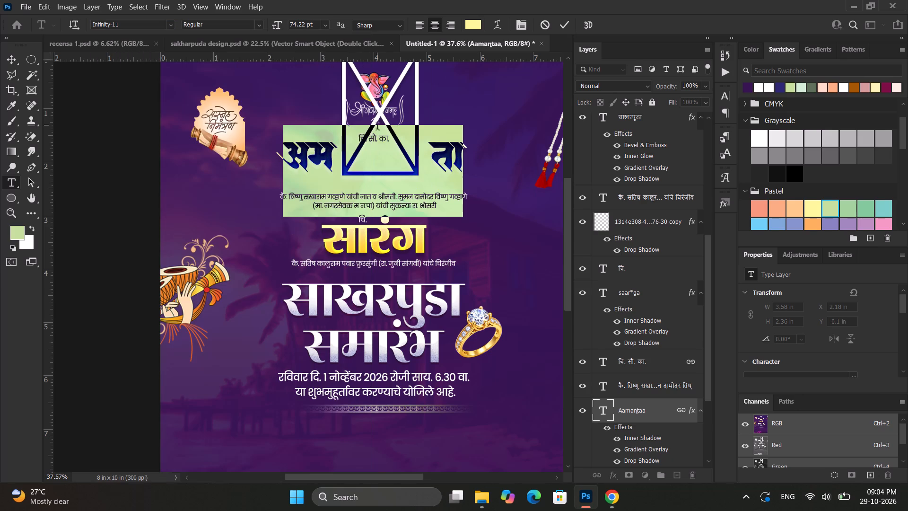
click(424, 155)
key(BackSpace)
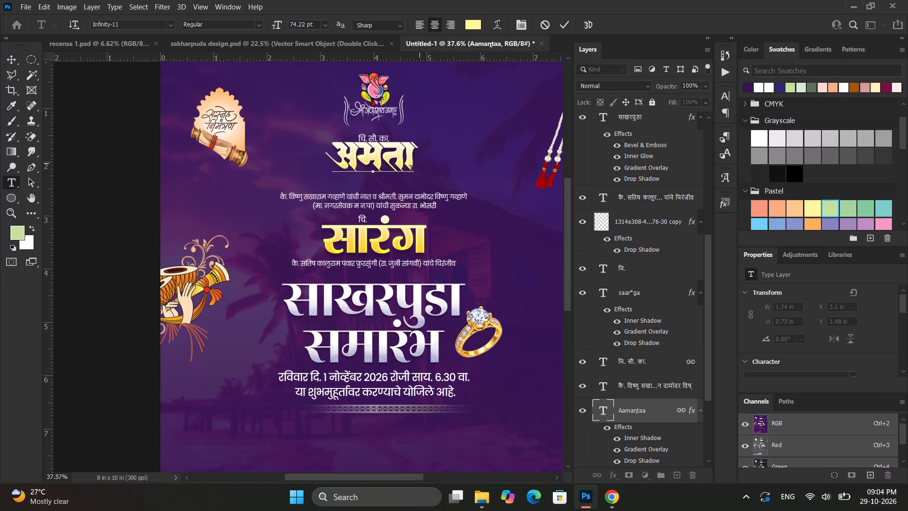
click(10, 61)
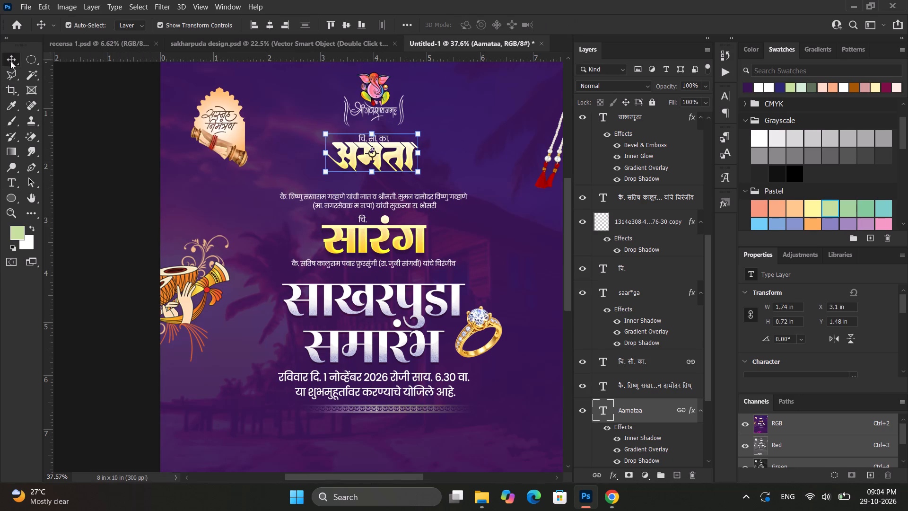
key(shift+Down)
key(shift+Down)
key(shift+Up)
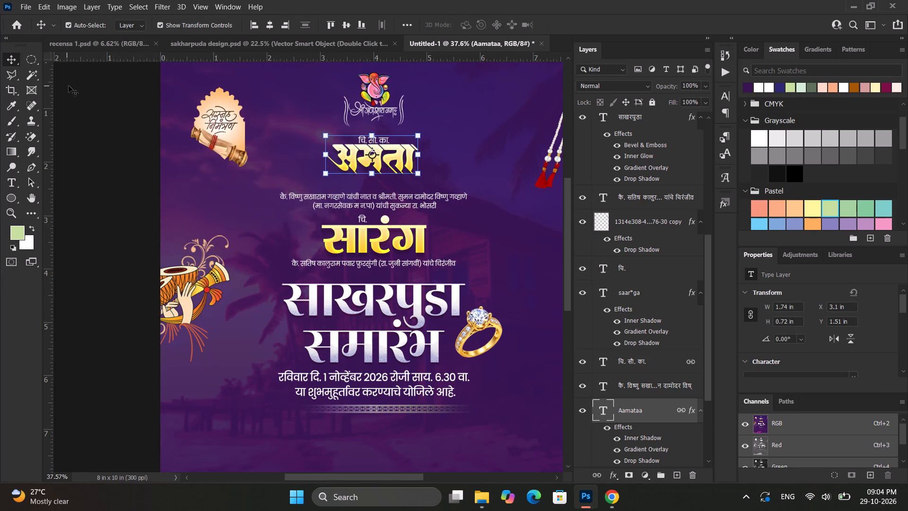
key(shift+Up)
Unlink the bride's name from the चि. सौ. का. prefix and nudge the name down about 0.1 in.
click(500, 217)
click(388, 160)
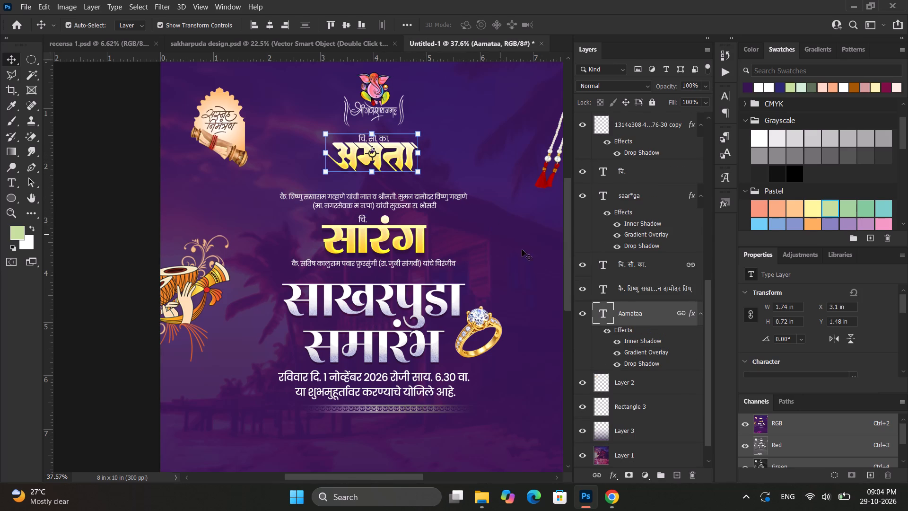
click(598, 480)
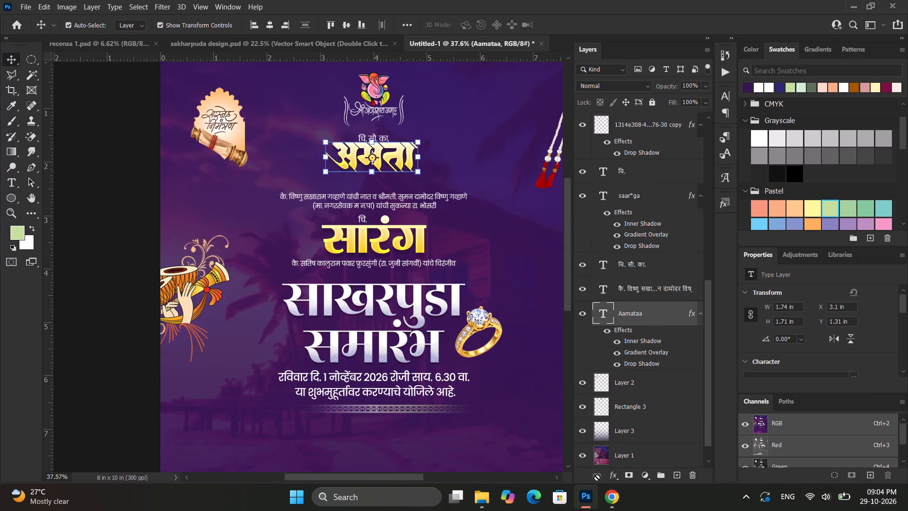
key(shift+Down)
key(shift+Down)
key(shift+Down)
key(shift+Down)
key(shift+Up)
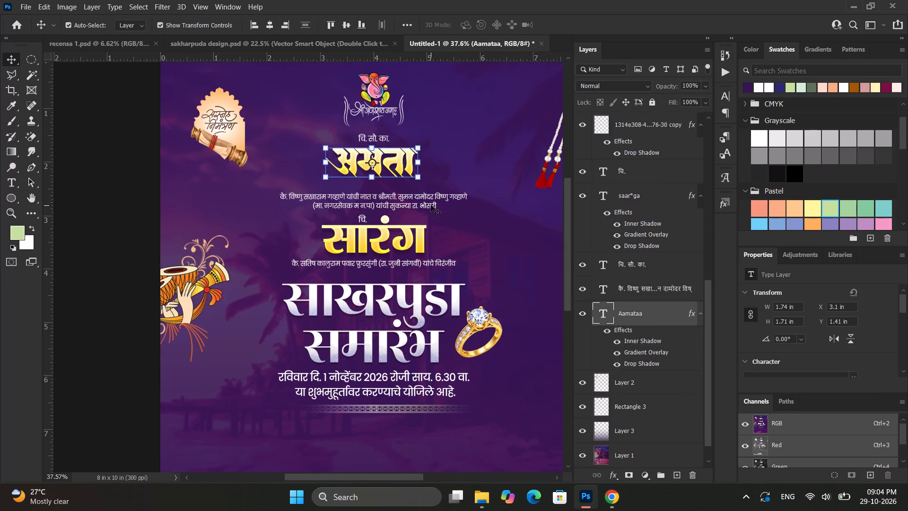
Set the bride's name text size to 80 pt.
double_click(410, 170)
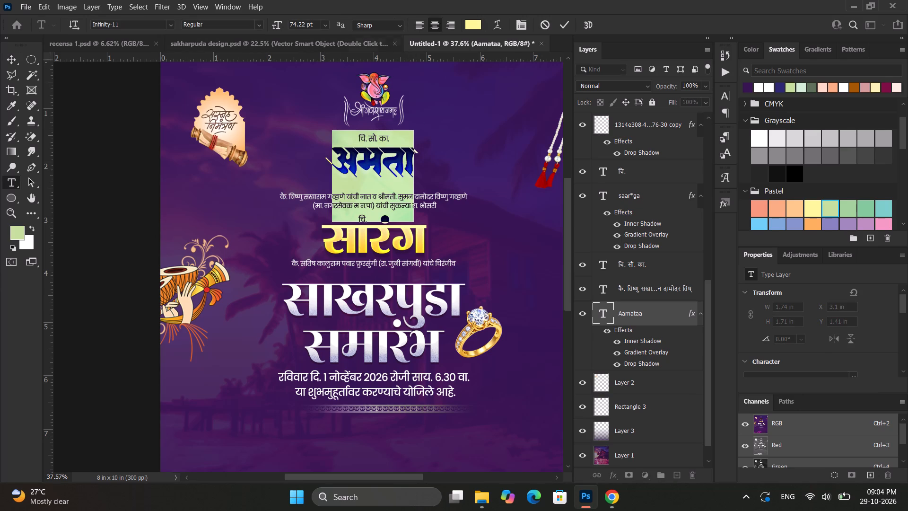
double_click(300, 25)
text(80)
key(Return)
click(10, 58)
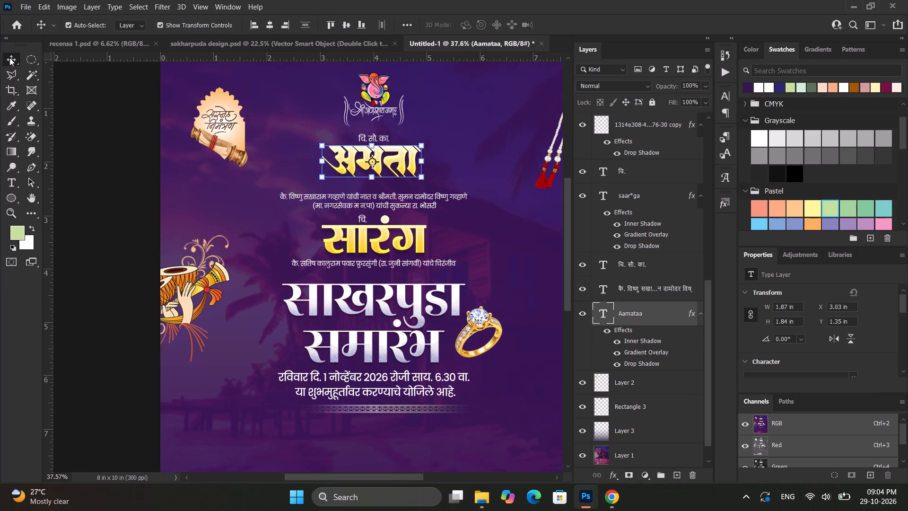
Nudge the two-line family text below the bride's name up closer to the name, and deselect.
click(386, 196)
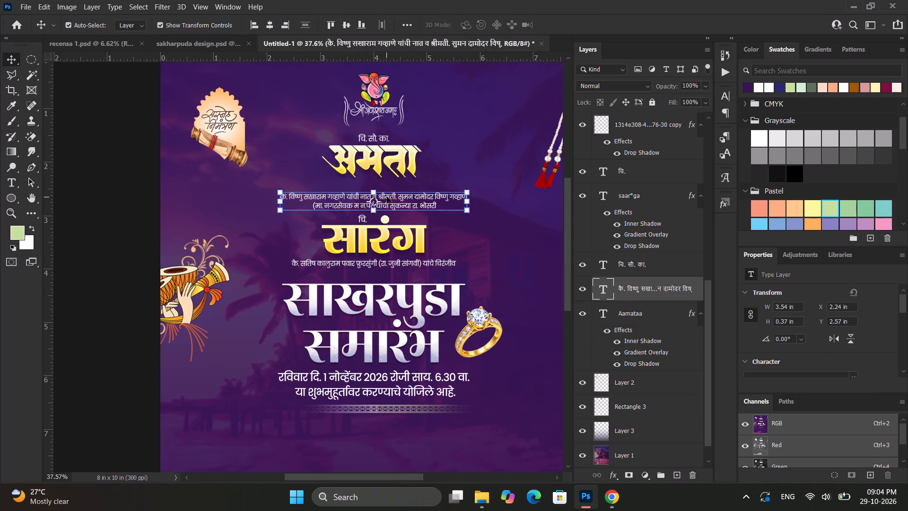
key(shift+Up)
key(shift+Up)
key(shift+Up)
key(shift+Up)
key(shift+Up)
click(519, 255)
Change the groom's name to the Infinity-11 font.
click(375, 224)
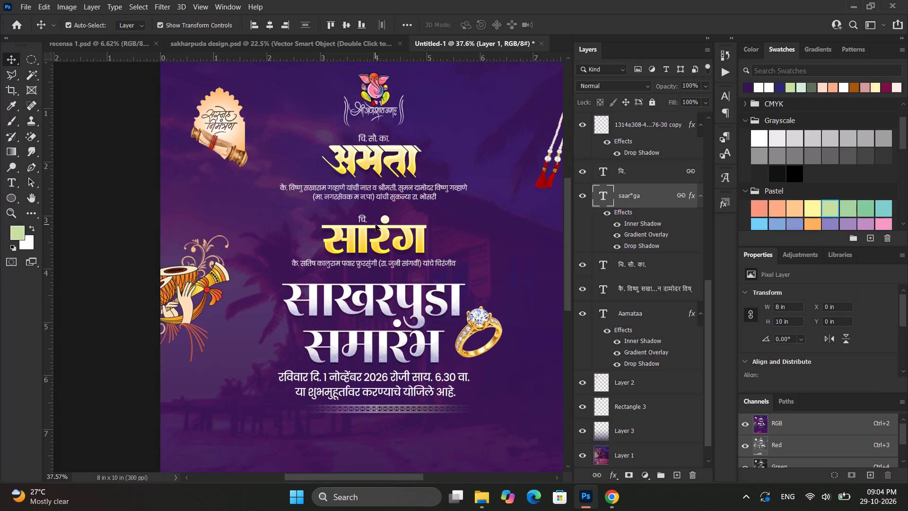
double_click(402, 236)
click(148, 19)
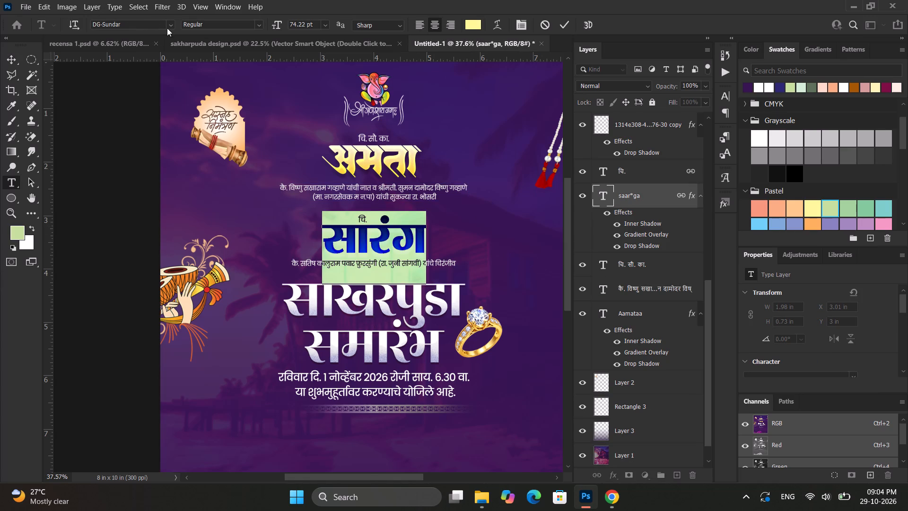
click(172, 24)
click(197, 54)
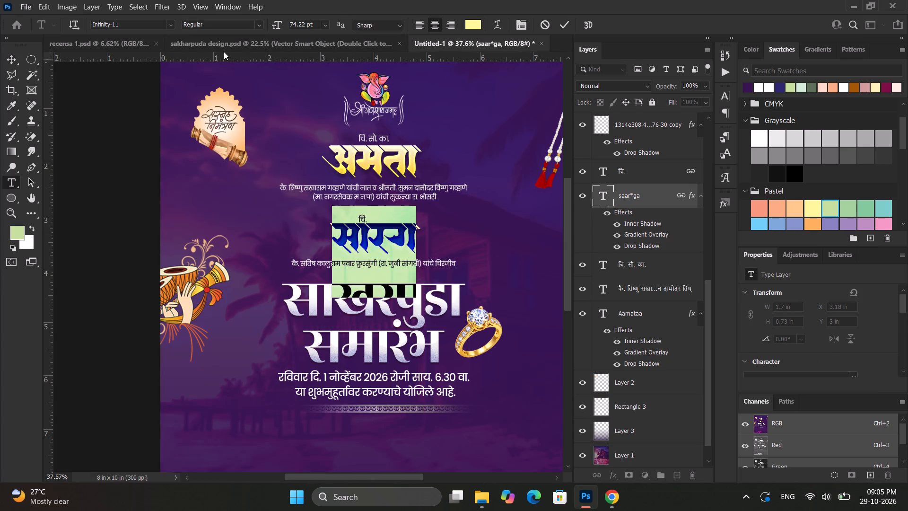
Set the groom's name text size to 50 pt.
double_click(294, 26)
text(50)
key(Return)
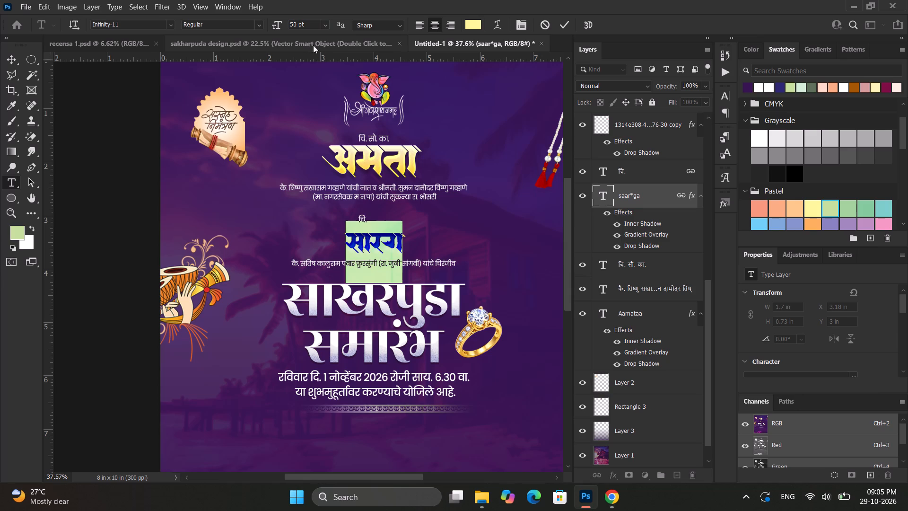
Set the groom's name text size to 80 pt.
click(285, 27)
double_click(291, 21)
text(80)
key(Return)
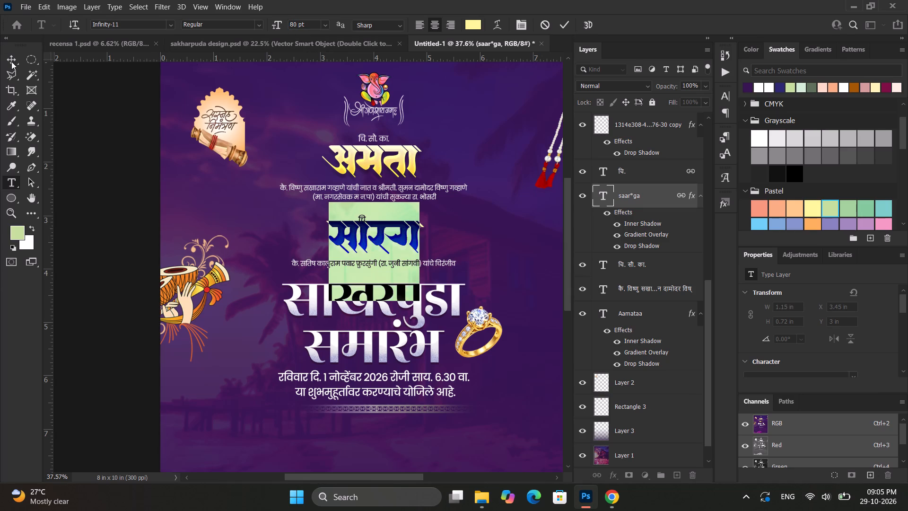
click(12, 62)
Unlink the groom's name from the चि. prefix, move the prefix up clear of the name, and deselect.
click(594, 480)
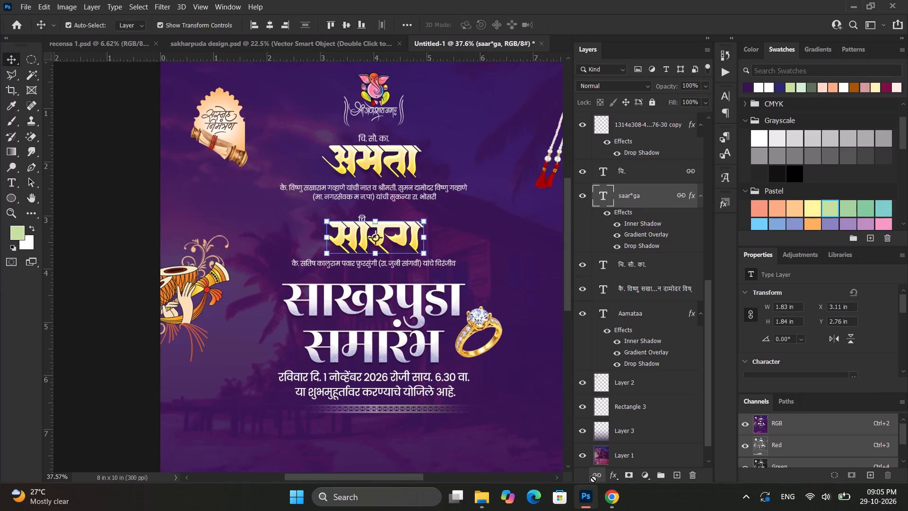
click(629, 173)
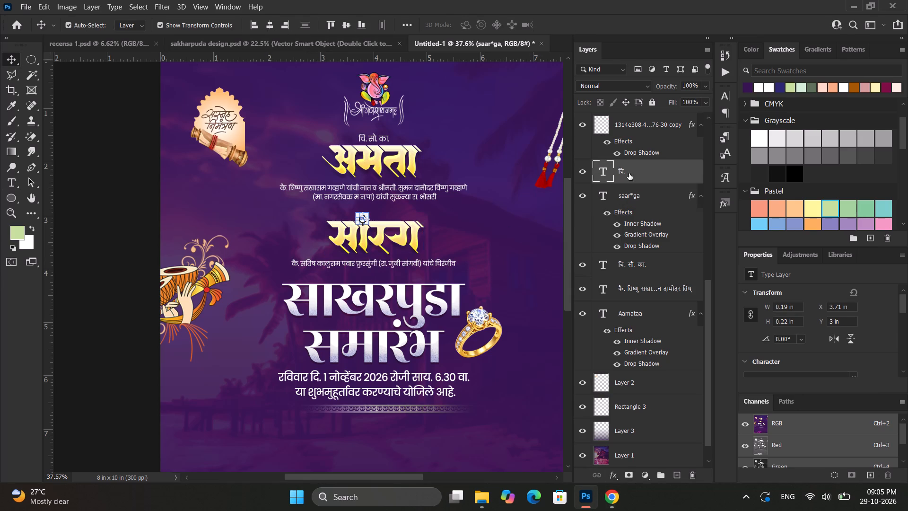
key(shift+Up)
key(shift+Up)
key(shift+Up)
key(shift+Up)
key(shift+Up)
key(shift+Up)
key(shift+Up)
key(shift+Up)
key(shift+Up)
key(shift+Up)
key(shift+Up)
key(shift+Up)
key(shift+Up)
key(shift+Up)
key(shift+Up)
key(shift+Up)
key(shift+Up)
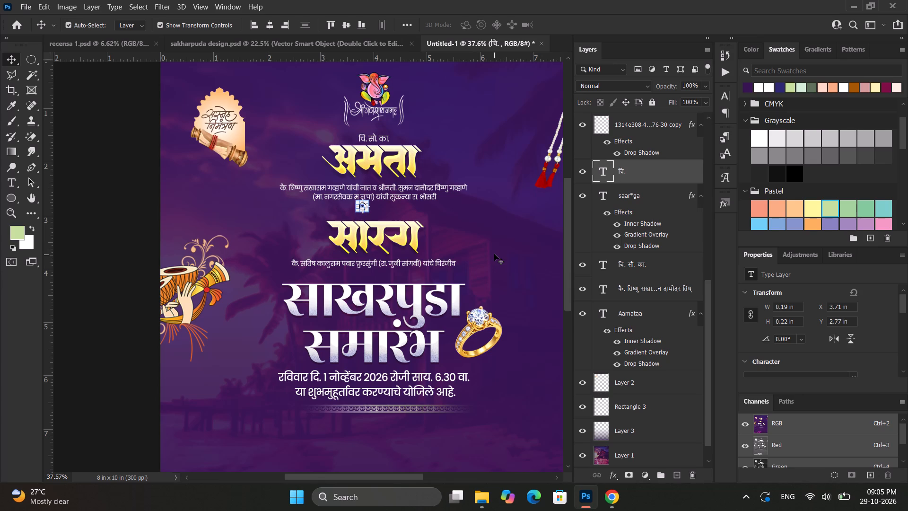
key(shift+Down)
key(shift+Down)
key(shift+Down)
click(504, 248)
Replace the wrong character before the last letter of the groom's name with "/" for the anusvara dot.
click(407, 235)
double_click(405, 236)
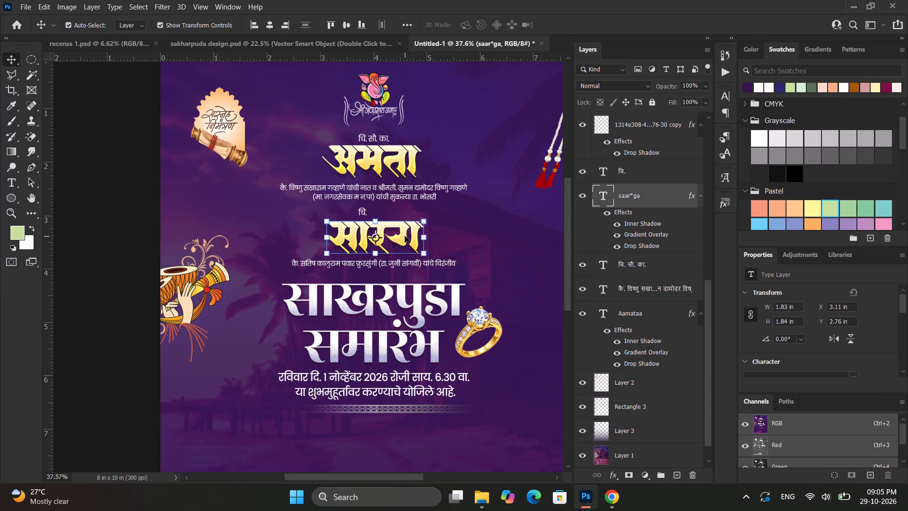
click(395, 240)
key(BackSpace)
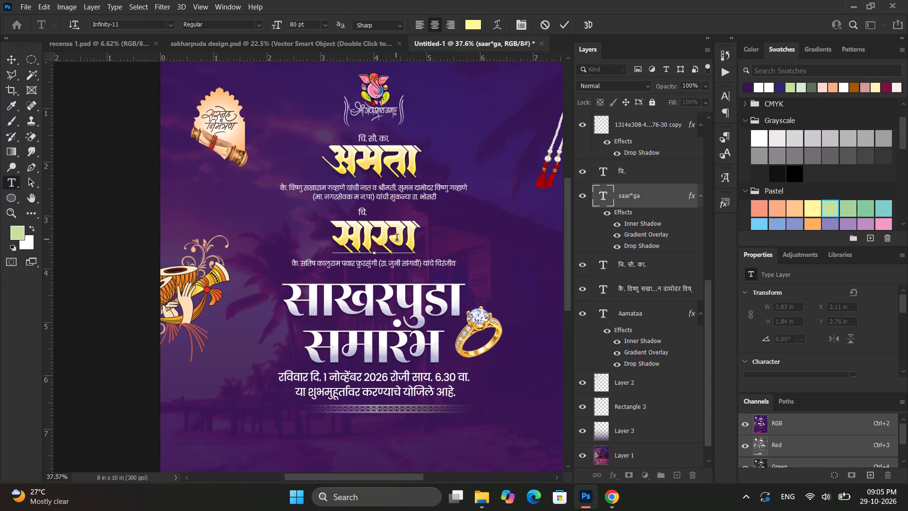
key(slash)
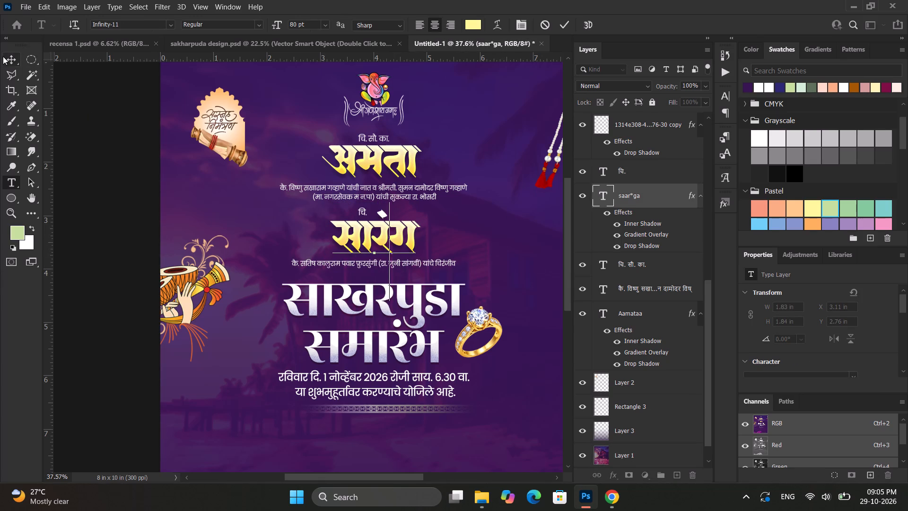
click(7, 56)
alt+scroll(182, 238, down, 5)
click(60, 219)
Examine the restyled names and the overall invitation layout, both close up and as a full page.
alt+scroll(465, 180, down, 3)
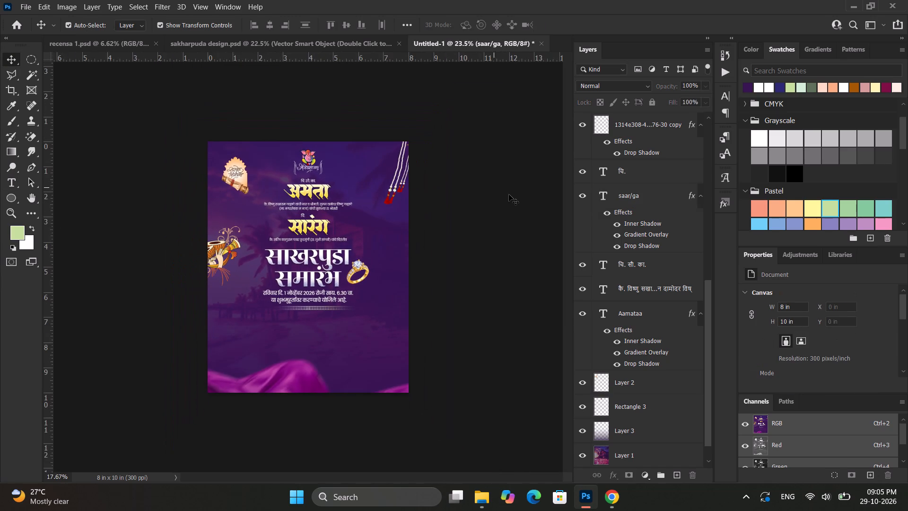
alt+click(509, 194)
alt+scroll(358, 231, up, 12)
alt+scroll(331, 258, down, 5)
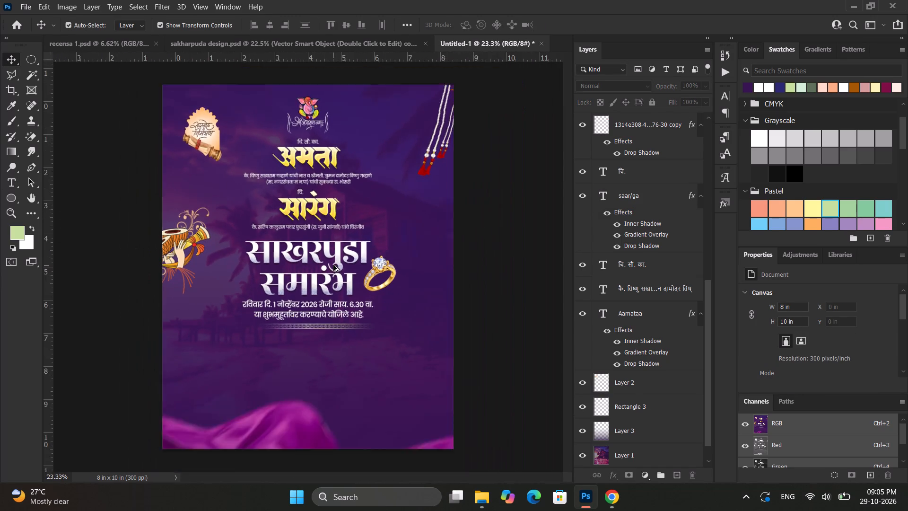
alt+scroll(333, 265, up, 5)
scroll(320, 223, up, 4)
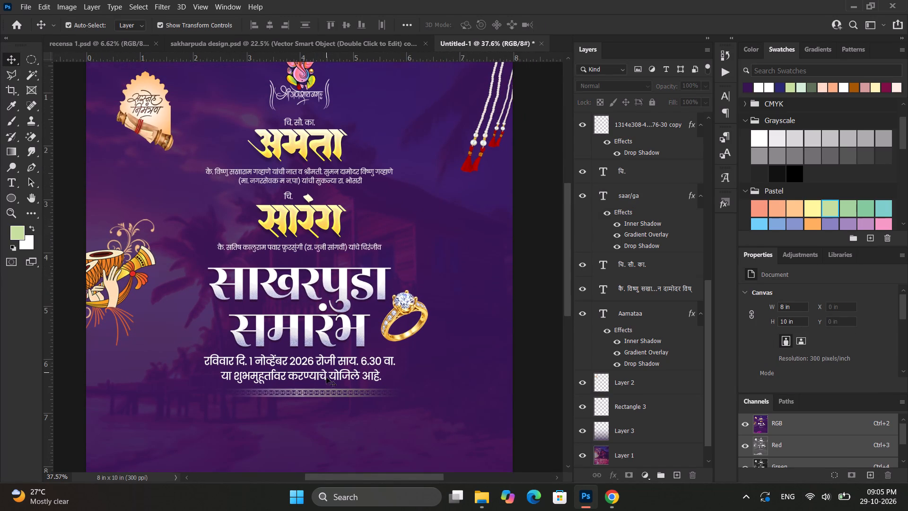
alt+scroll(415, 283, down, 5)
click(497, 279)
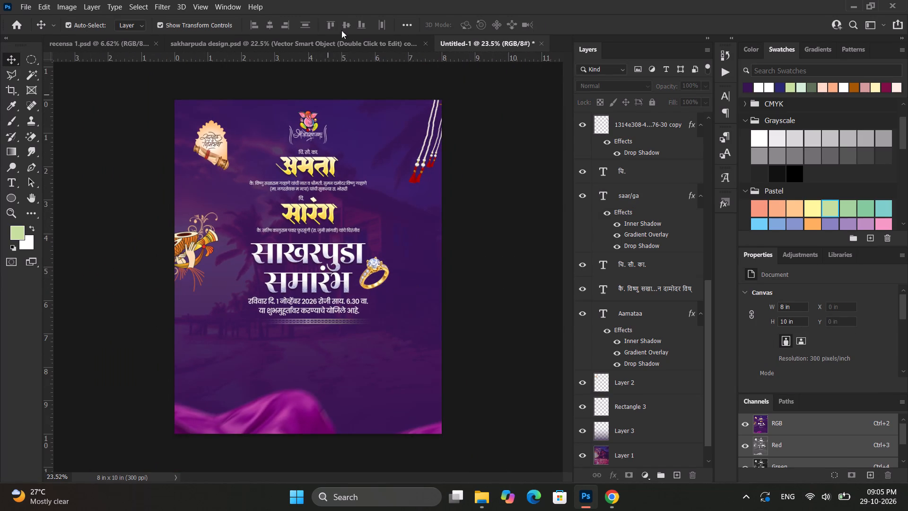
In the sakharpuda design, select all the venue and host artwork in the lower part of the page and group it.
click(329, 39)
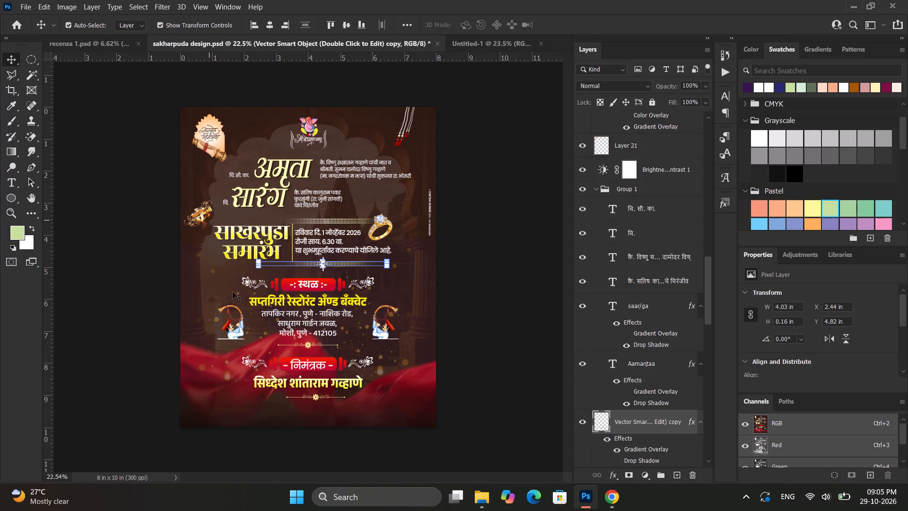
click(307, 285)
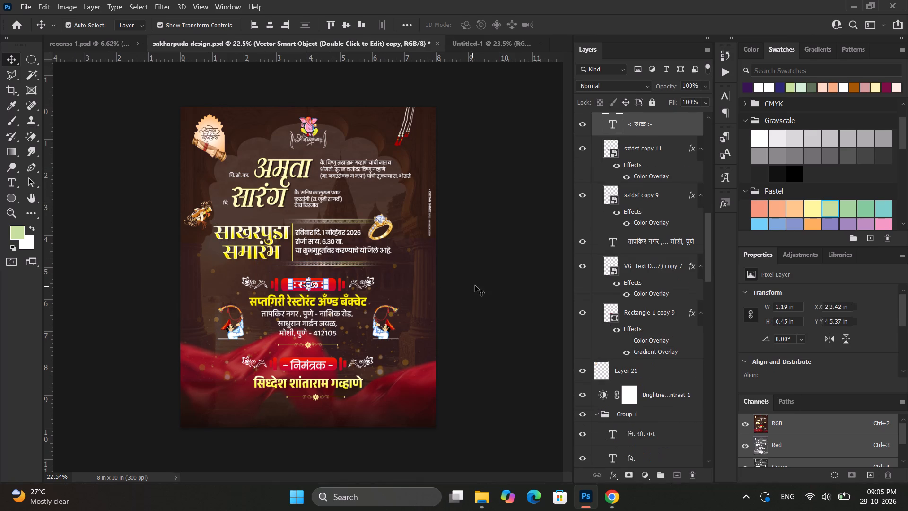
click(475, 285)
click(432, 295)
drag(487, 282, 264, 331)
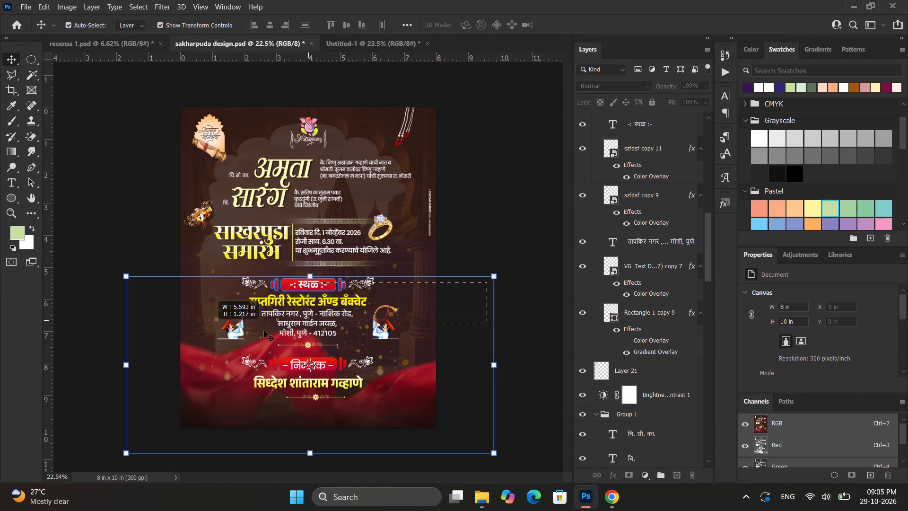
drag(264, 331, 202, 397)
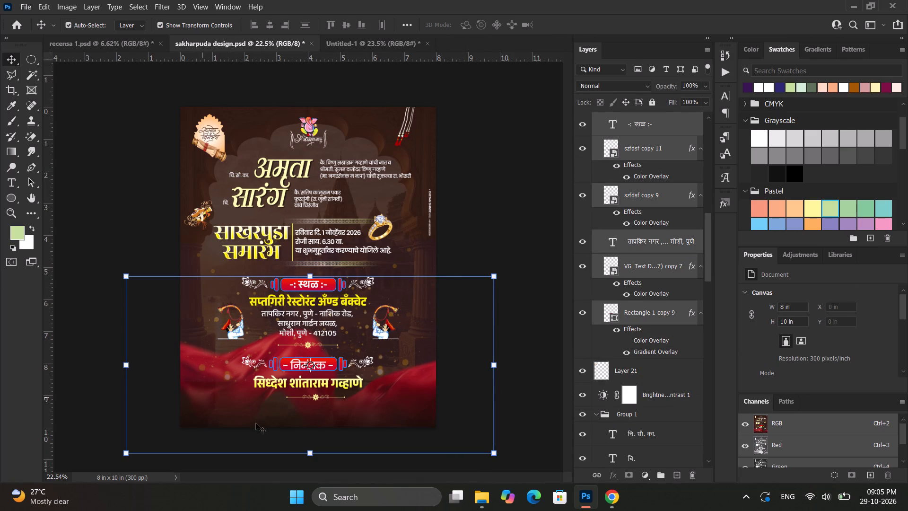
shift+click(213, 390)
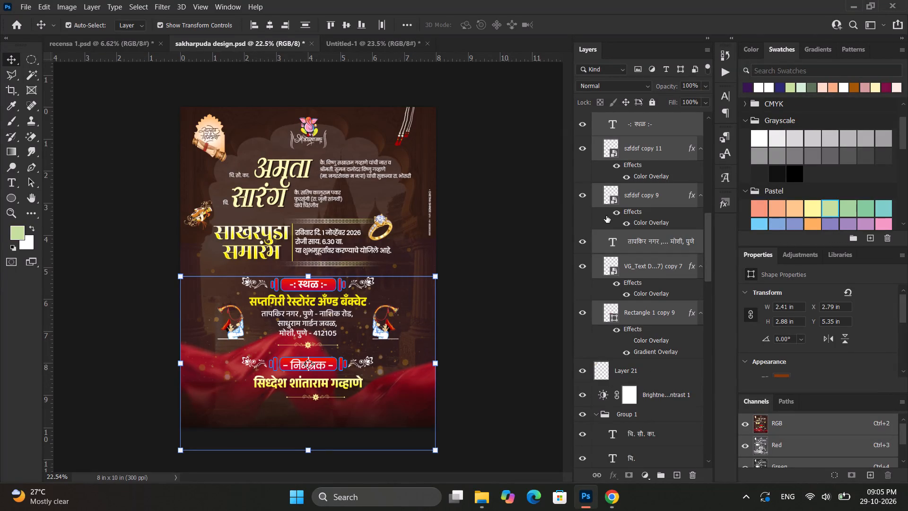
key(ctrl+g)
click(579, 121)
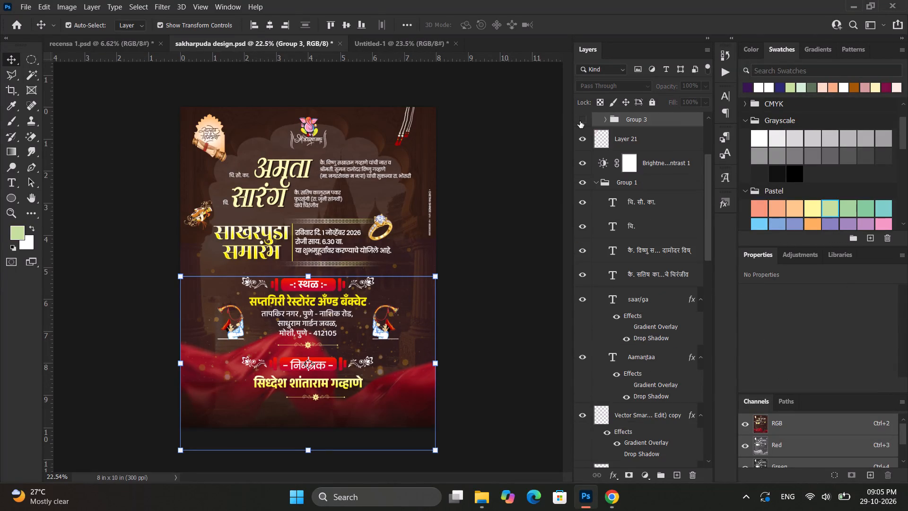
click(580, 121)
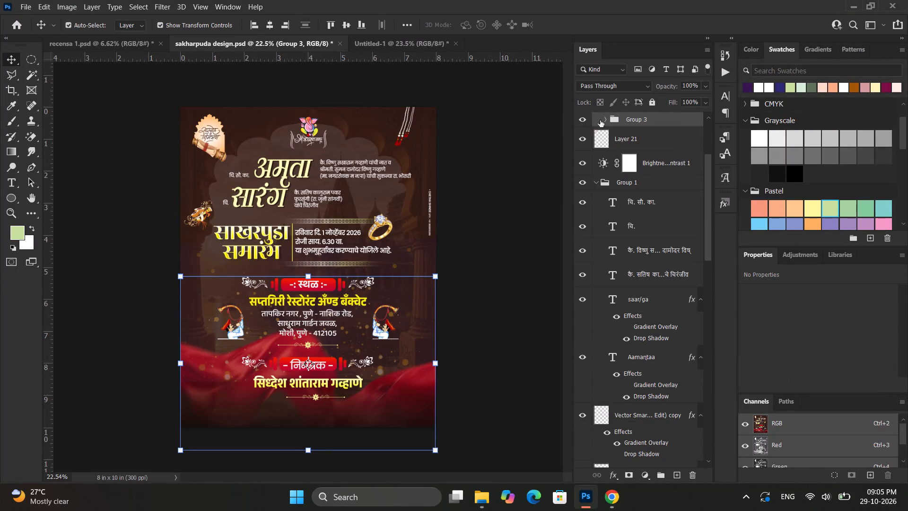
Copy the venue and host group into the untitled purple invitation and keep the whole group selected.
drag(638, 119, 290, 325)
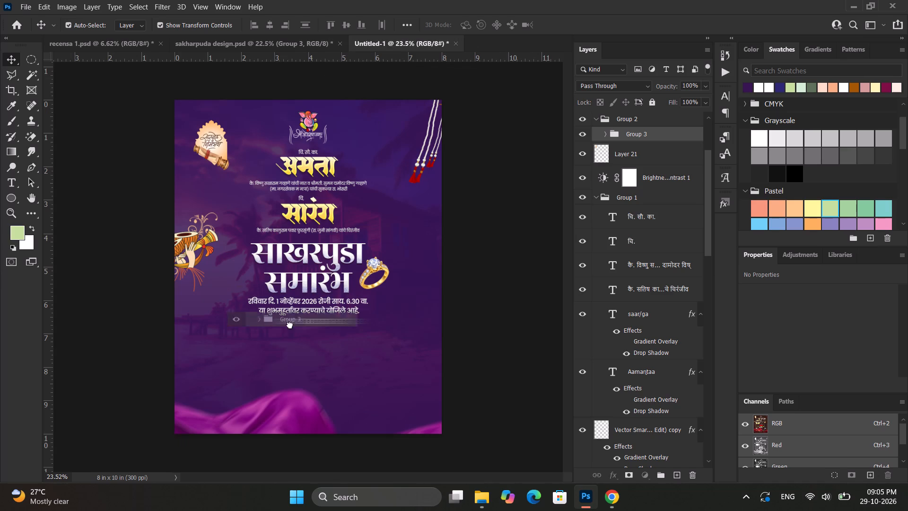
drag(290, 325, 280, 348)
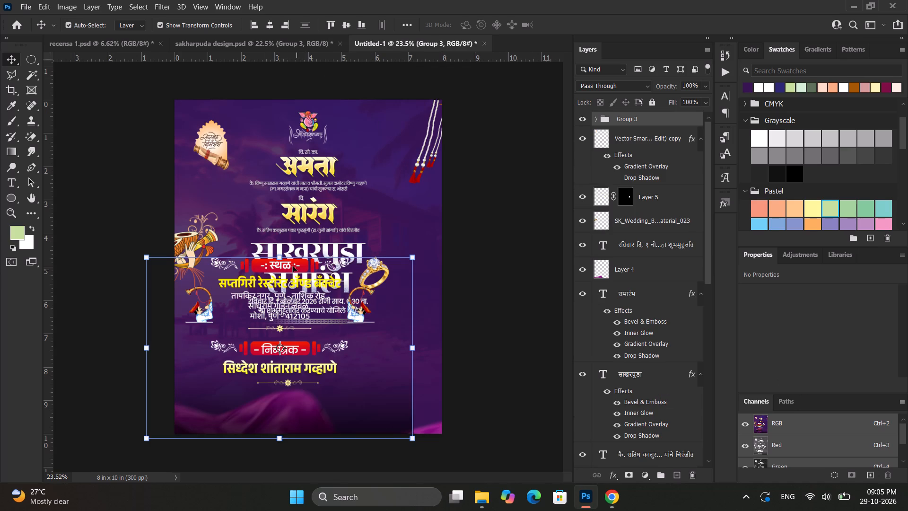
drag(291, 263, 311, 304)
key(ctrl+z)
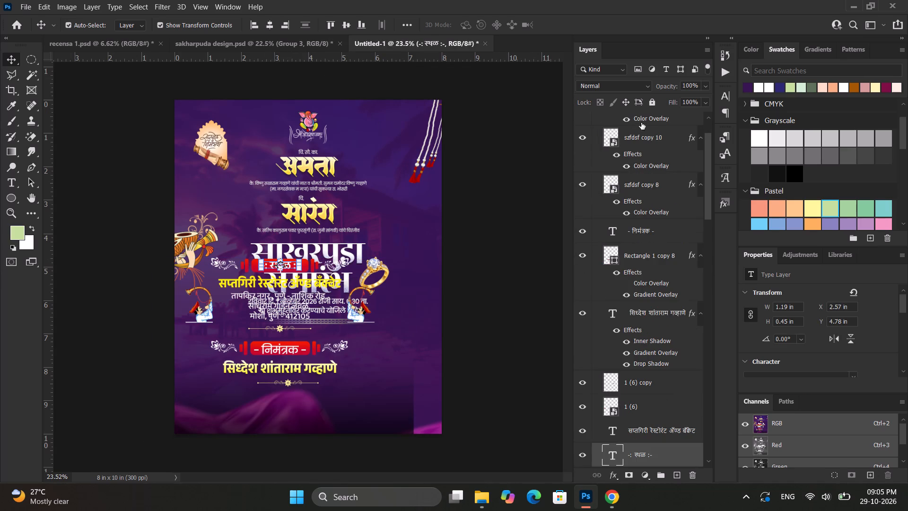
scroll(669, 263, up, 11)
click(653, 126)
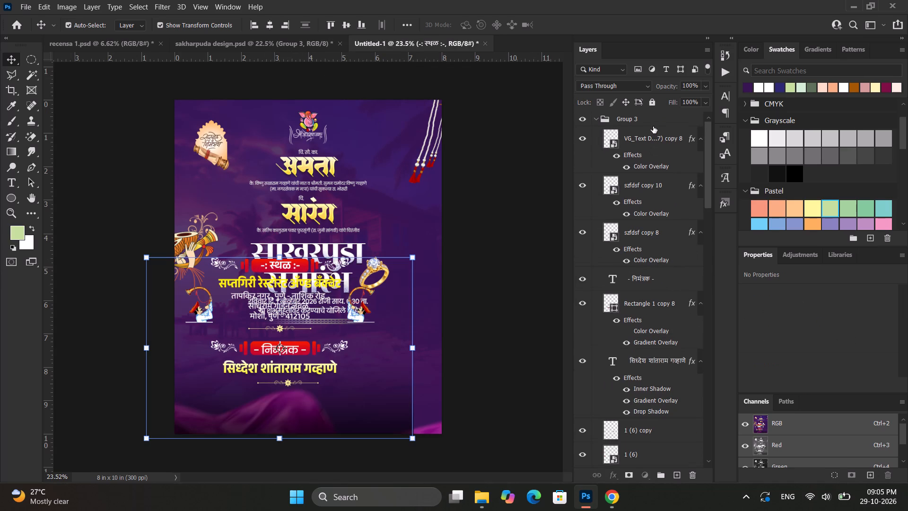
Scale the venue and host group to about 76% and place it centred below the date text's divider.
key(ctrl+t)
drag(310, 341, 317, 347)
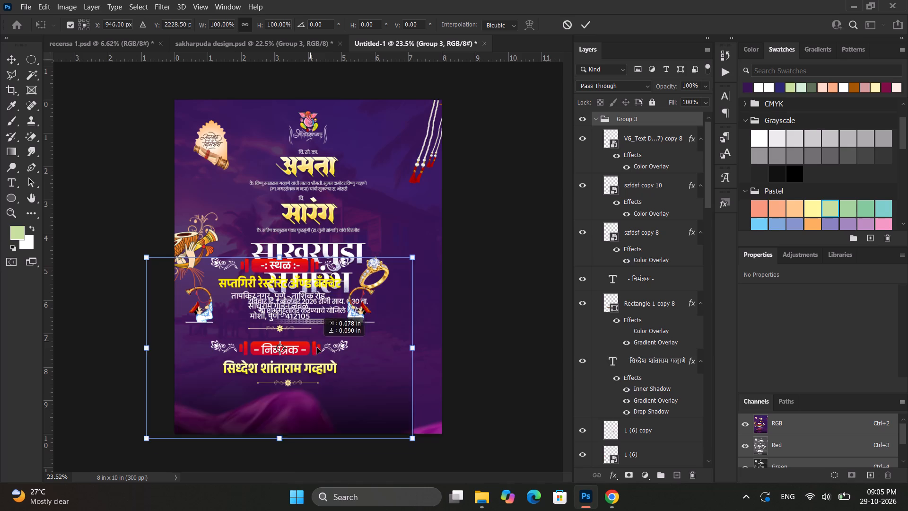
drag(317, 347, 330, 402)
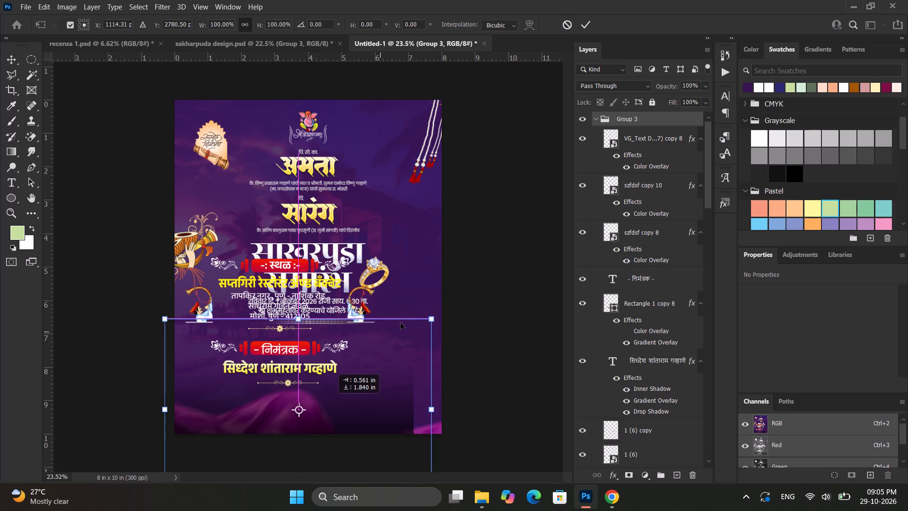
alt+drag(430, 317, 405, 351)
drag(313, 361, 324, 354)
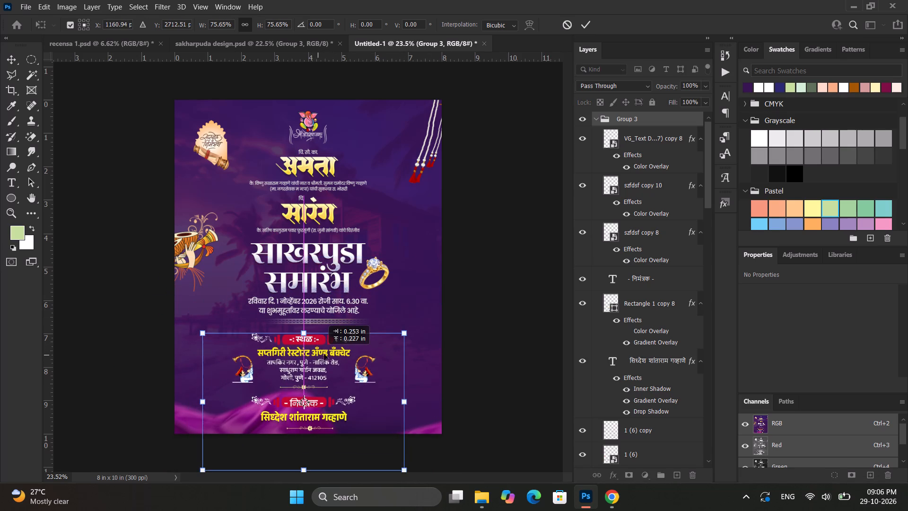
drag(324, 354, 323, 356)
click(587, 19)
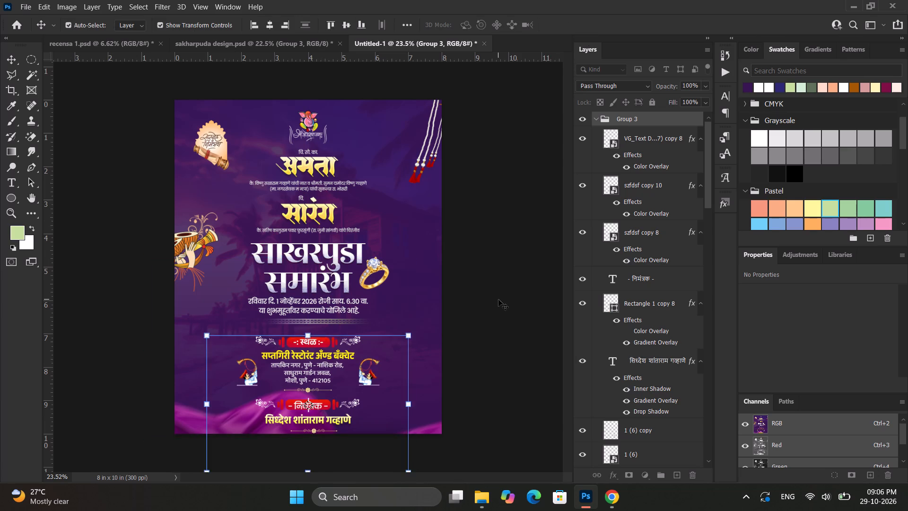
click(498, 300)
Delete the dark shading layer that came in with the venue and host group at the page bottom.
alt+scroll(272, 413, down, 3)
click(269, 385)
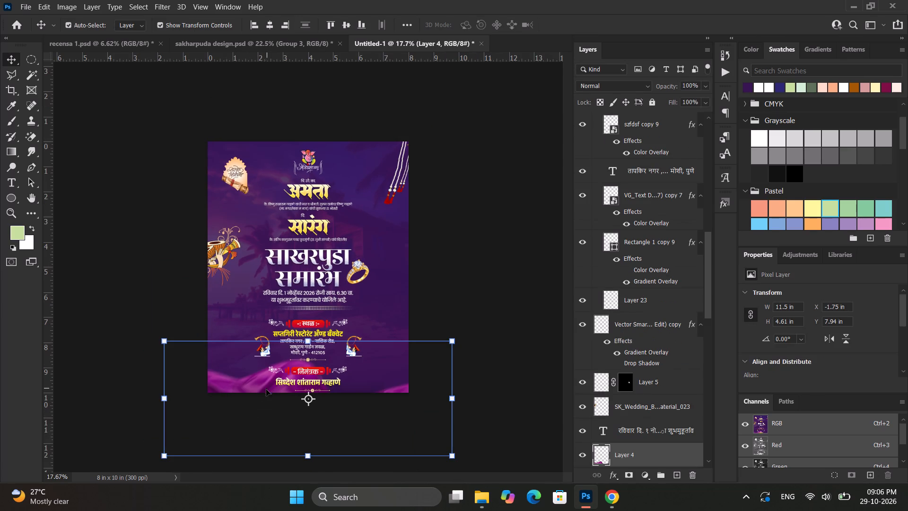
click(263, 388)
key(Delete)
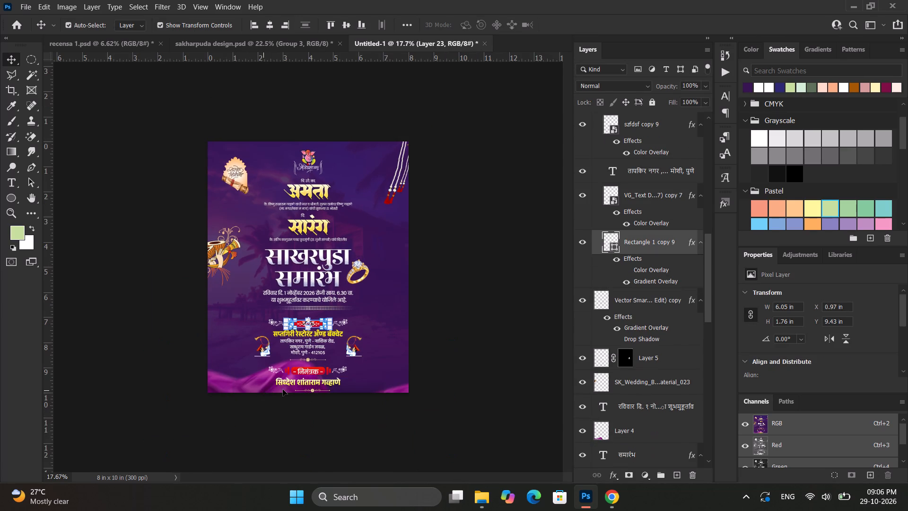
click(486, 347)
Centre the venue and host group horizontally and nudge it up to just below the divider under the date text.
alt+scroll(334, 349, up, 4)
scroll(618, 209, up, 20)
scroll(618, 209, up, 3)
scroll(644, 130, up, 14)
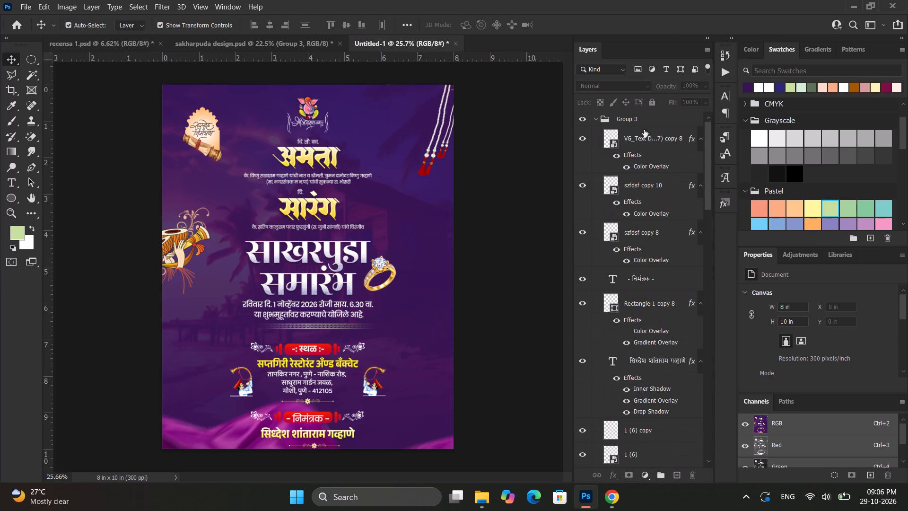
scroll(644, 130, up, 2)
click(646, 125)
key(shift+Up)
key(shift+Up)
key(shift+Up)
key(shift+Up)
key(shift+Up)
key(shift+Up)
key(shift+Up)
key(shift+Up)
key(shift+Up)
key(shift+Up)
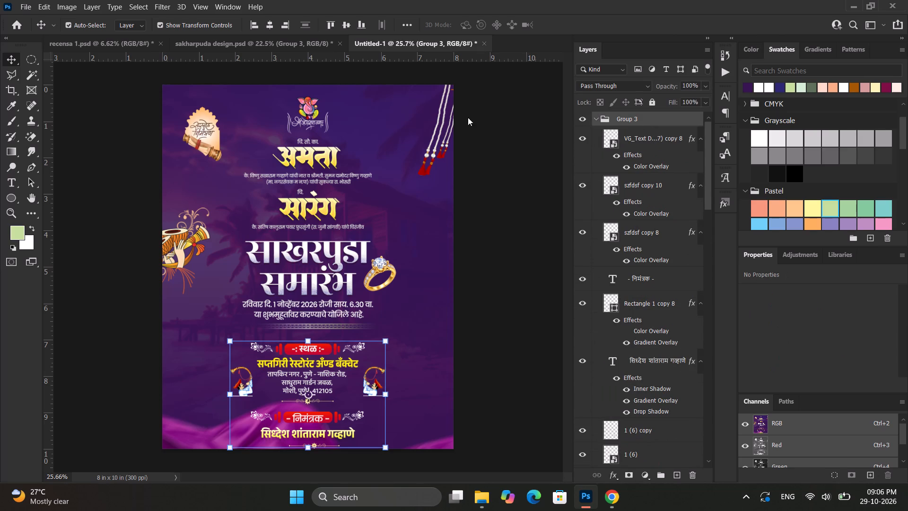
click(271, 29)
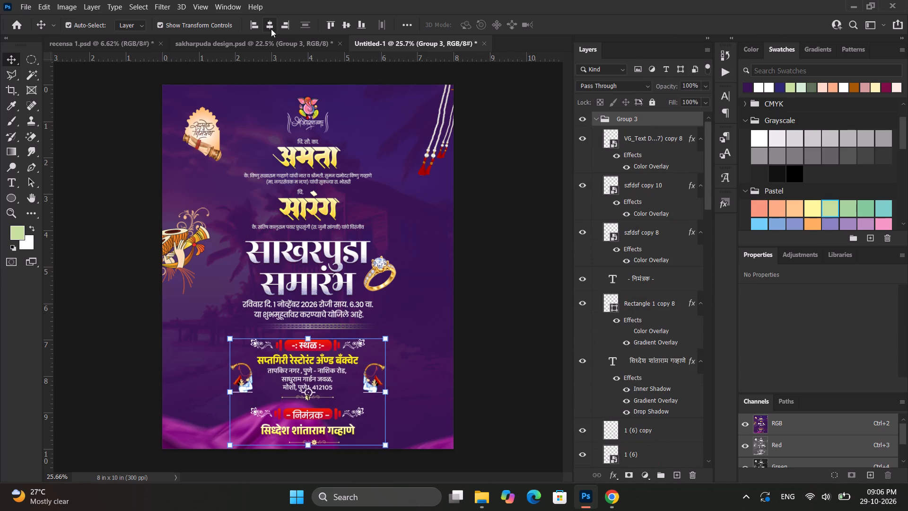
click(271, 24)
key(shift+Up)
key(shift+Up)
key(shift+Up)
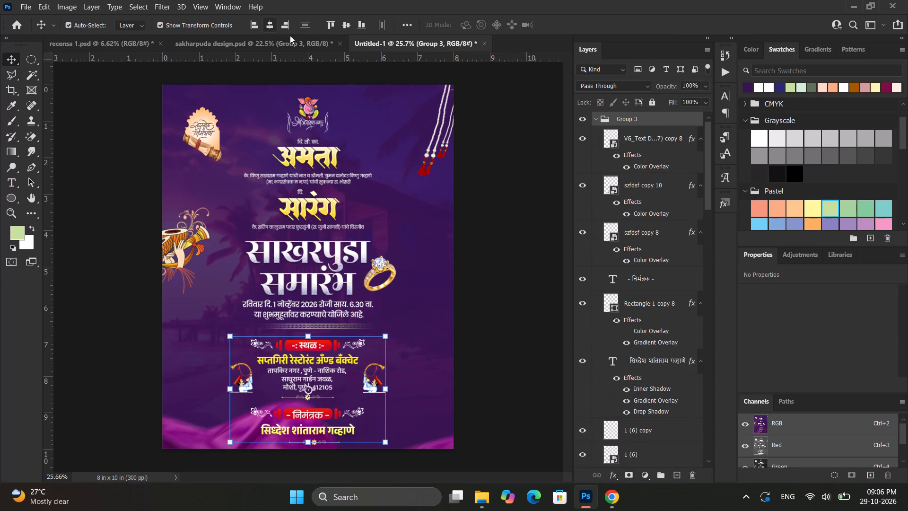
key(shift+Up)
key(shift+Up)
key(shift+Up)
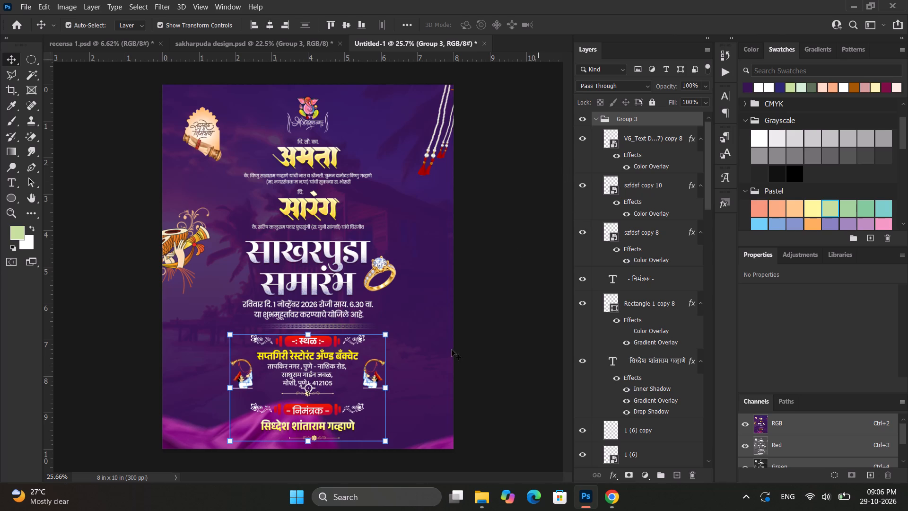
key(shift+Up)
key(shift+Up)
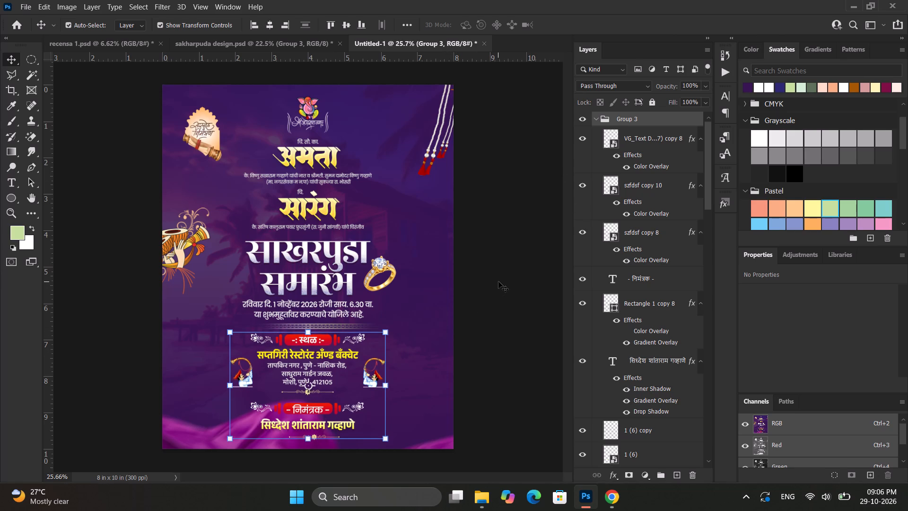
key(shift+Up)
key(shift+Down)
click(500, 281)
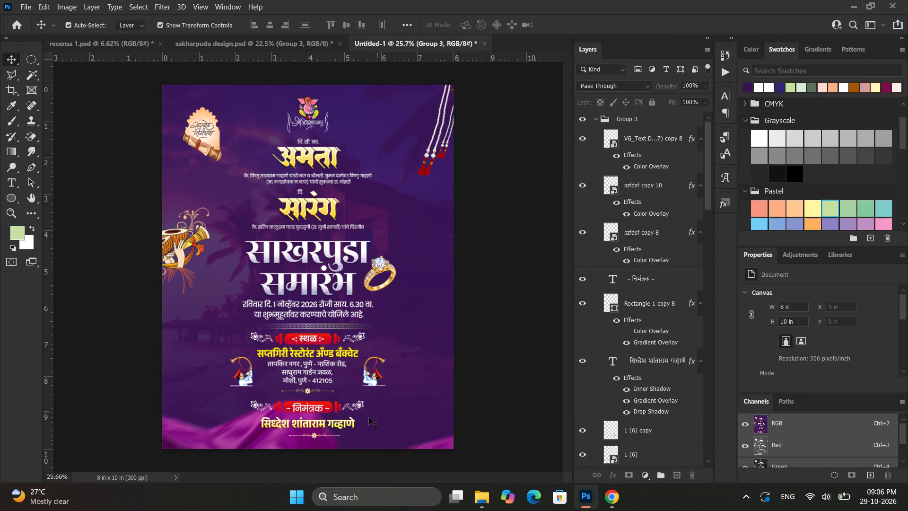
Try the magenta fabric lower at the bottom of the page, then delete its layer.
alt+scroll(314, 433, up, 6)
scroll(278, 439, down, 7)
click(172, 367)
click(172, 383)
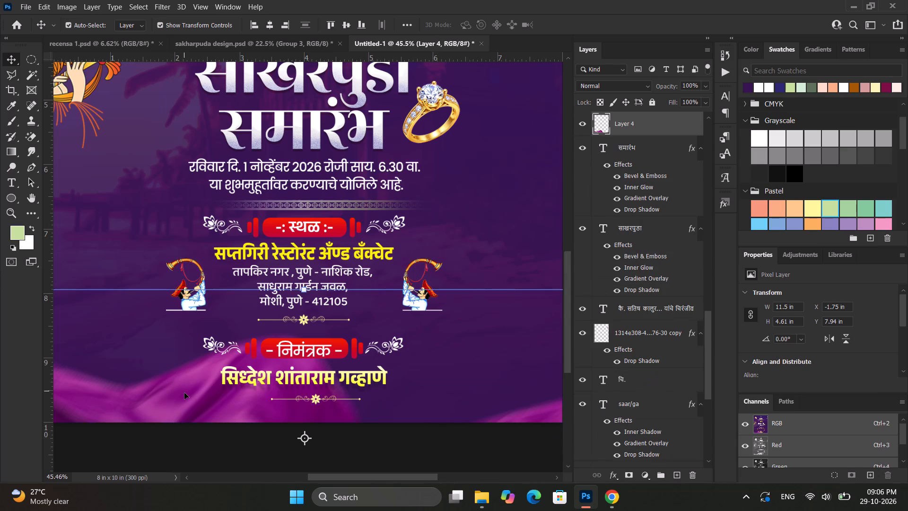
shift+drag(184, 393, 187, 430)
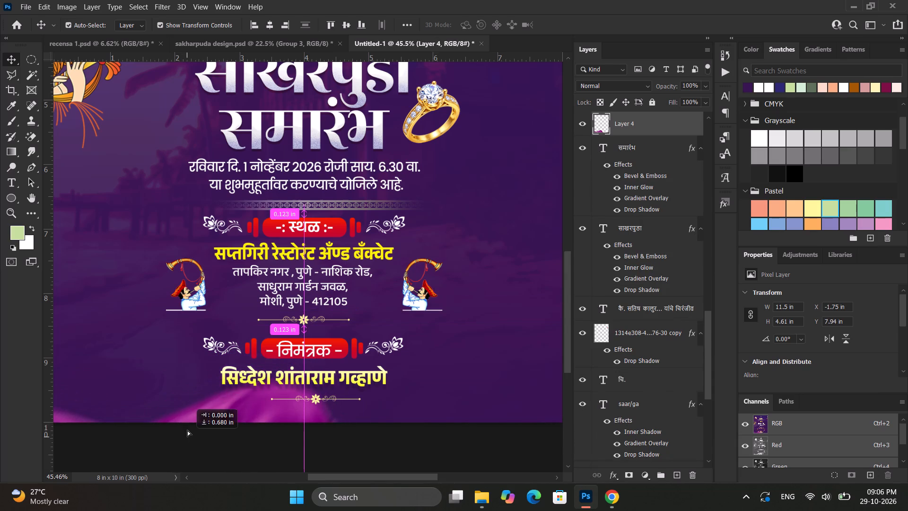
shift+drag(187, 430, 189, 395)
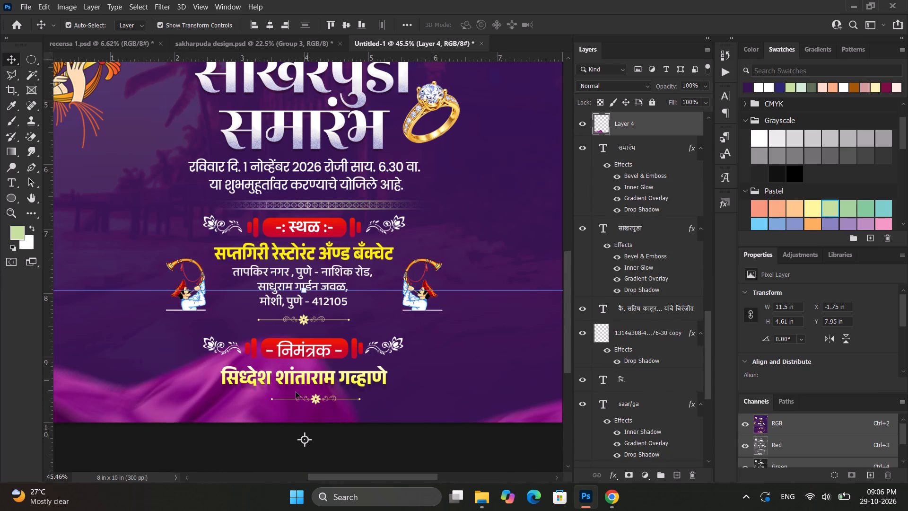
key(Delete)
scroll(237, 386, down, 13)
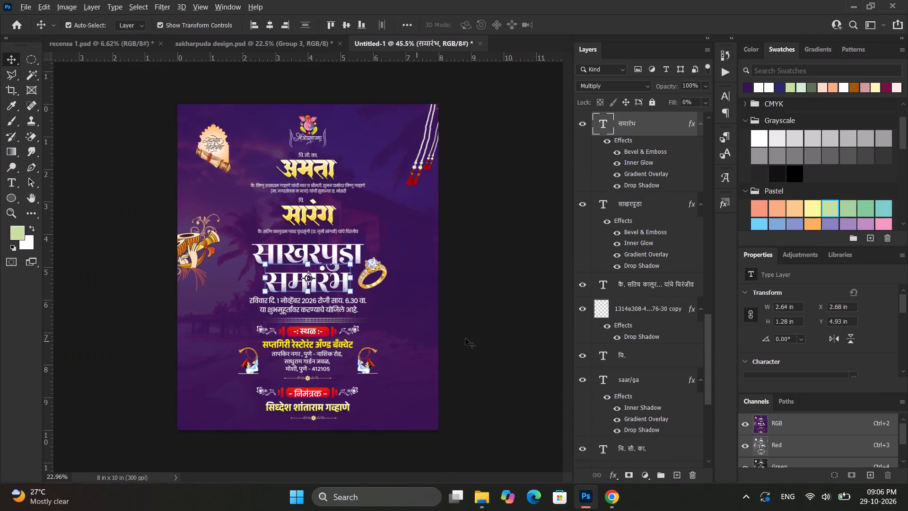
click(486, 331)
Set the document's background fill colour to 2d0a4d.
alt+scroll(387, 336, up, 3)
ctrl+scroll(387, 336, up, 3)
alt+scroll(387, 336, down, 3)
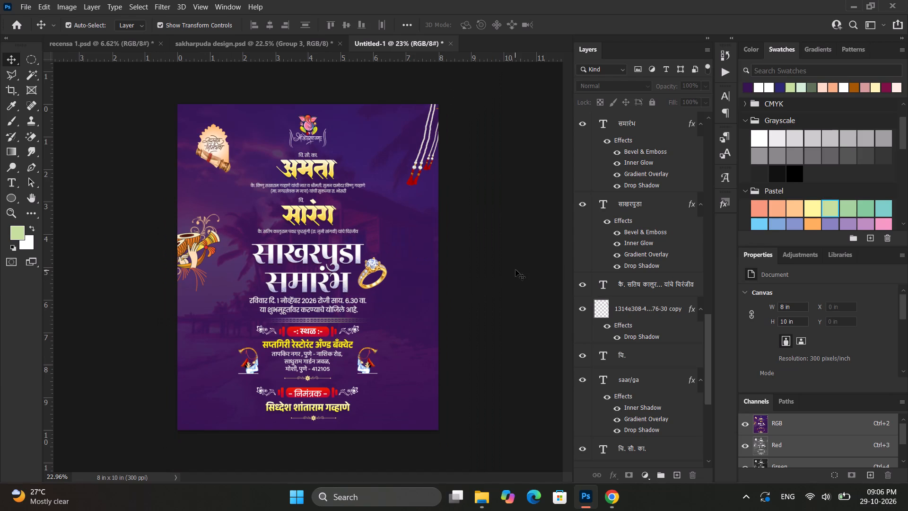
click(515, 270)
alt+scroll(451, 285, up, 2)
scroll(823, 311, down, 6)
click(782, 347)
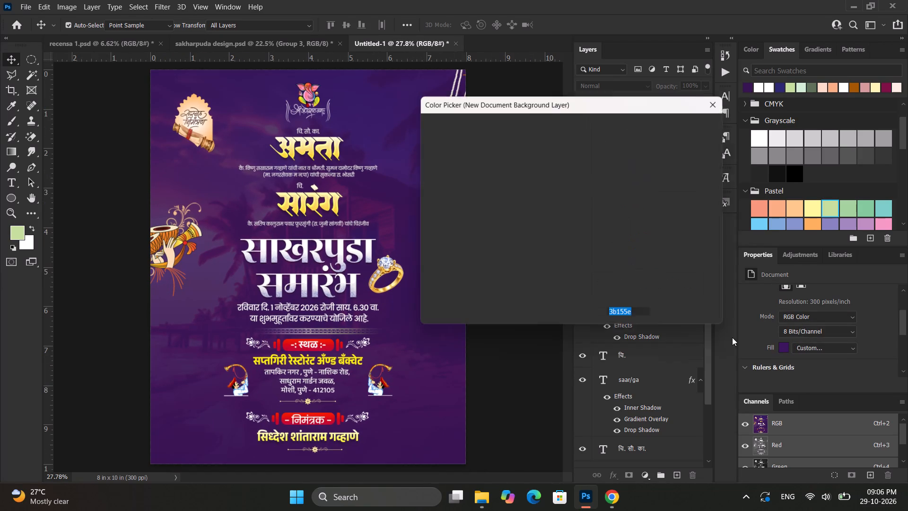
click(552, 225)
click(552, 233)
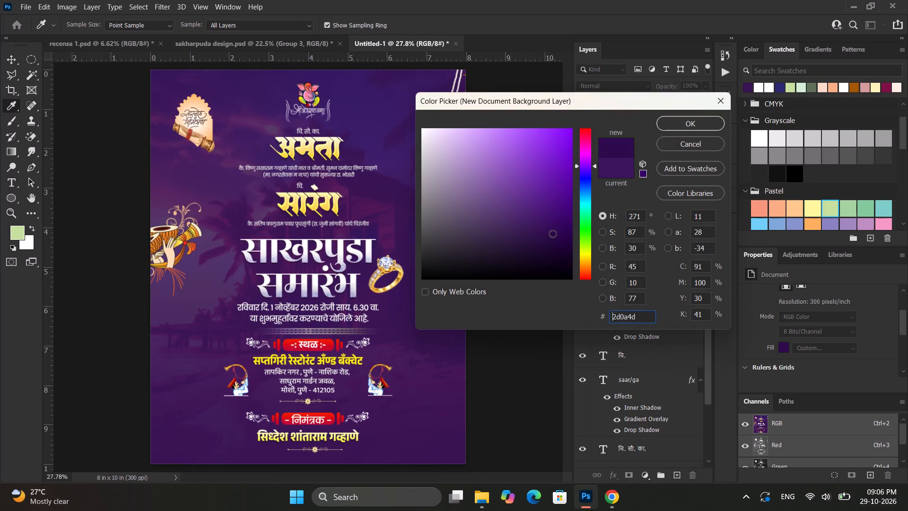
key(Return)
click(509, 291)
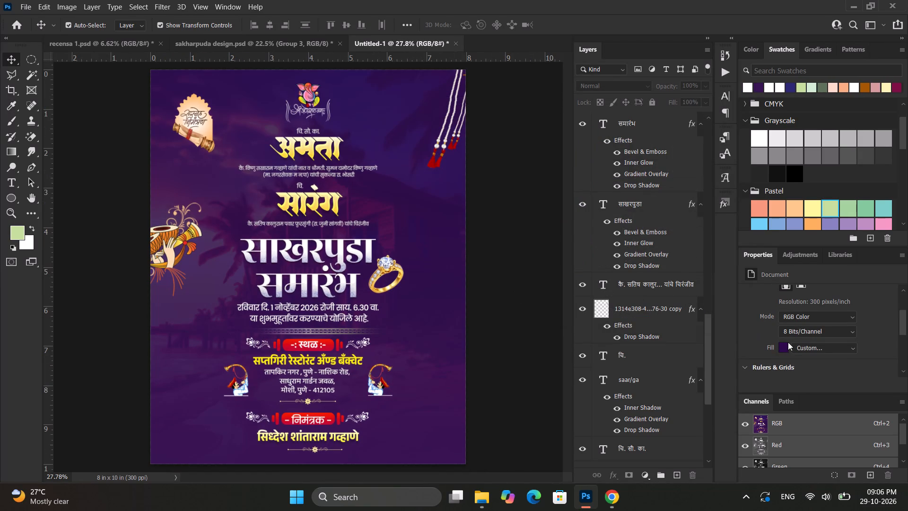
Set the document's background fill colour to 440a4d and view the whole invitation.
click(787, 342)
click(789, 356)
click(778, 347)
click(787, 348)
click(582, 158)
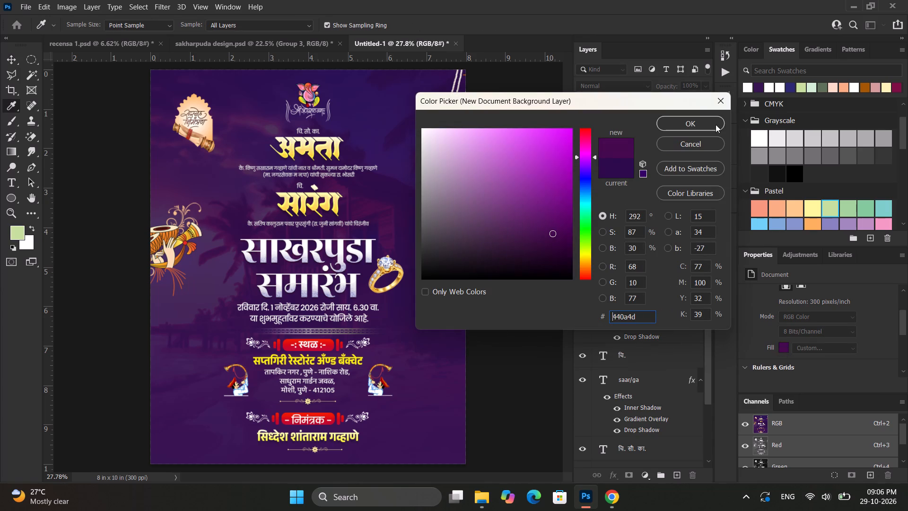
click(701, 128)
click(508, 282)
alt+scroll(454, 296, down, 2)
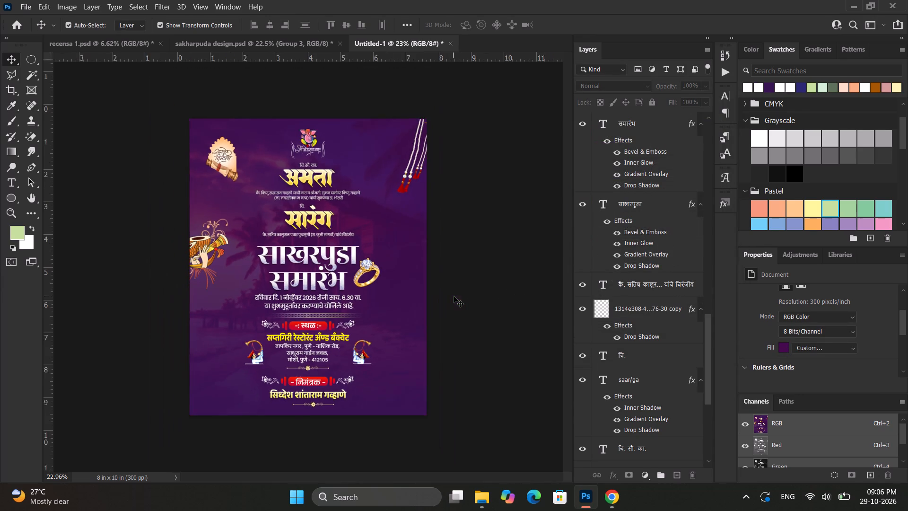
Enlarge the drum-and-shehnai ornament on the page's left edge to about 2.66 x 2.79 in.
alt+scroll(454, 296, down, 2)
click(469, 288)
alt+scroll(307, 325, up, 3)
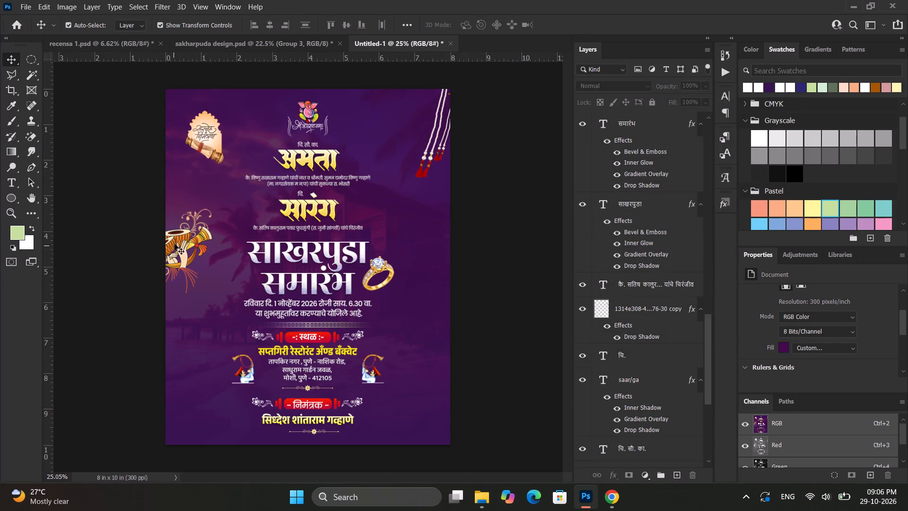
click(175, 244)
alt+drag(212, 211, 220, 202)
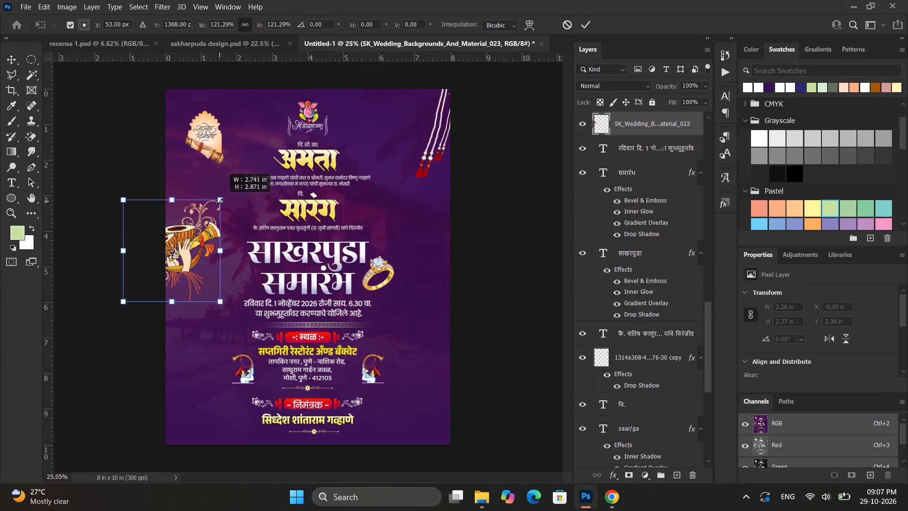
alt+drag(220, 202, 218, 203)
click(587, 26)
click(437, 199)
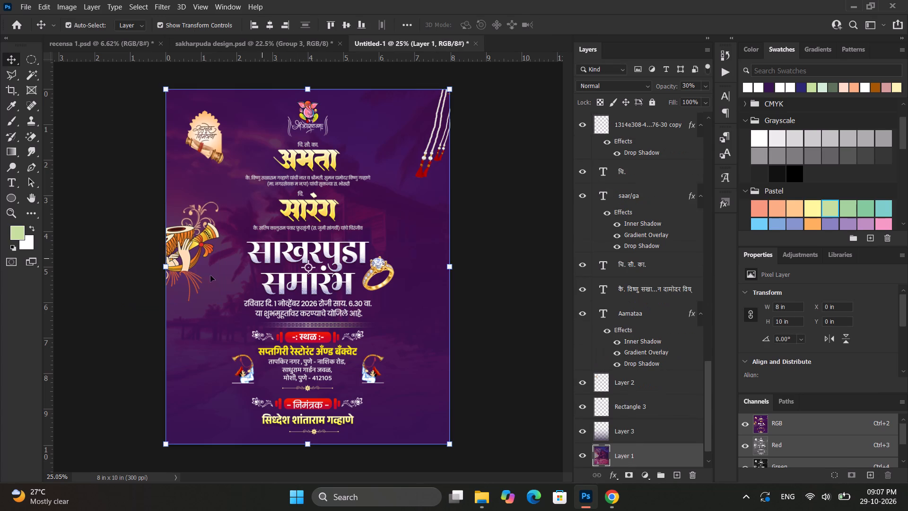
Duplicate the drum-and-shehnai ornament onto the page's right edge, beside the venue heading and partly beyond the page.
click(202, 250)
click(183, 233)
alt+drag(176, 229, 207, 250)
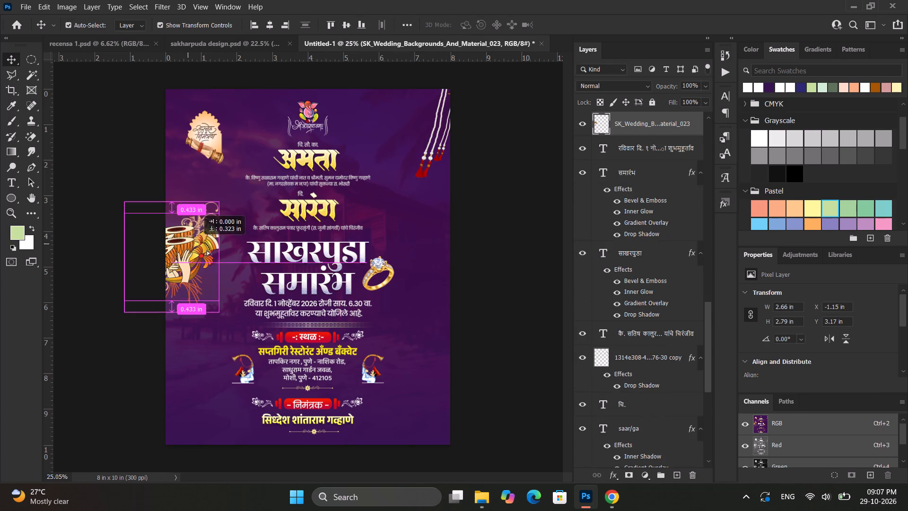
alt+drag(207, 250, 449, 317)
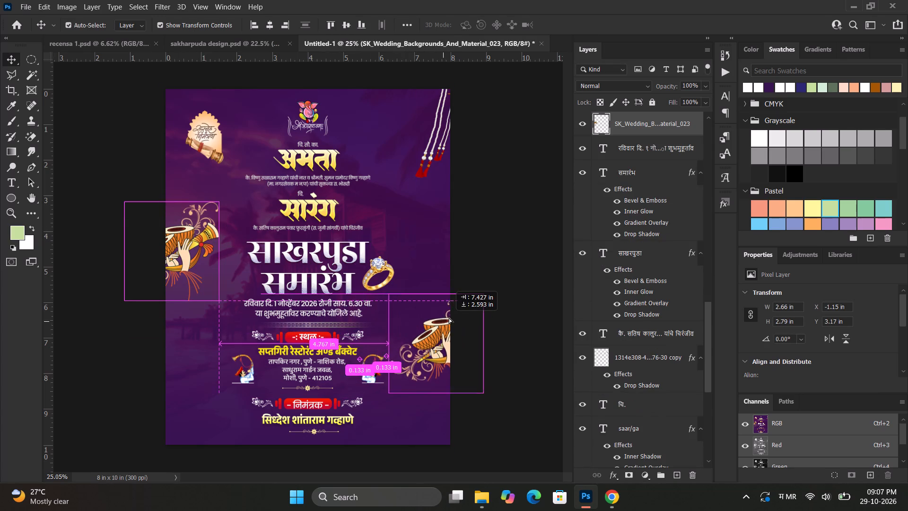
alt+drag(449, 317, 450, 301)
click(508, 223)
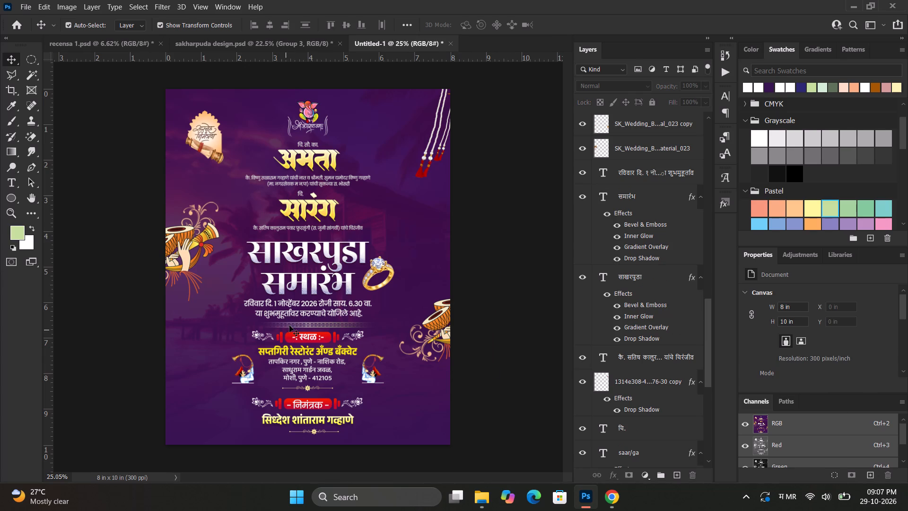
Centre the flower divider beneath the host's name horizontally on the page.
alt+scroll(281, 268, up, 2)
alt+scroll(281, 268, down, 2)
alt+scroll(288, 395, up, 5)
scroll(315, 370, down, 4)
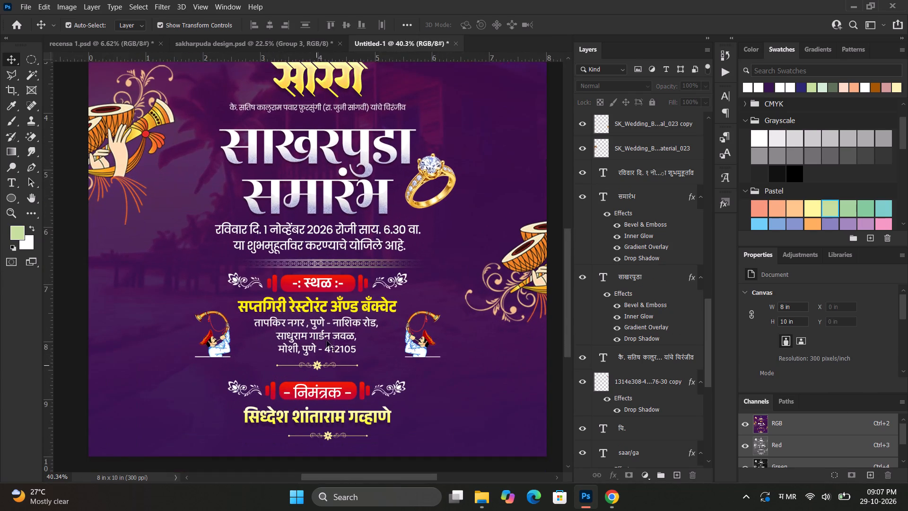
alt+scroll(329, 307, up, 5)
alt+scroll(329, 305, down, 3)
scroll(329, 305, down, 8)
alt+scroll(329, 304, up, 2)
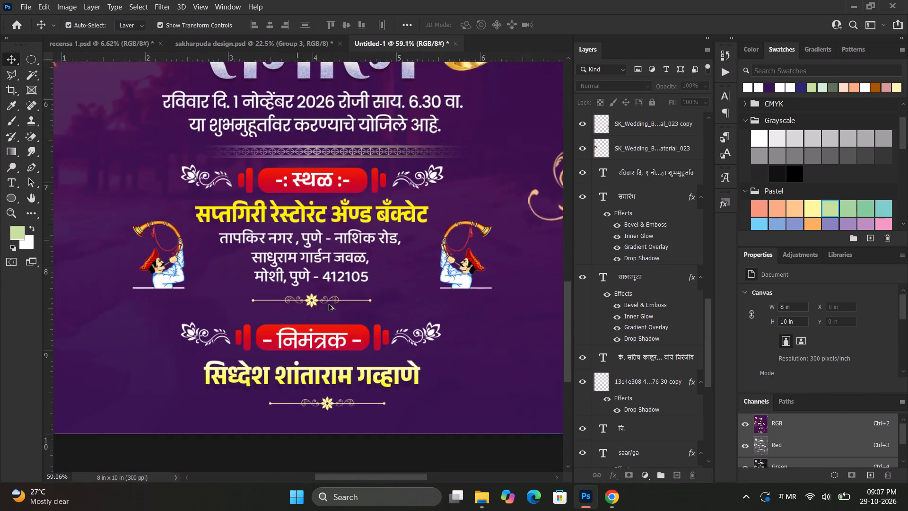
alt+scroll(329, 304, up, 4)
ctrl+alt+scroll(329, 304, down, 5)
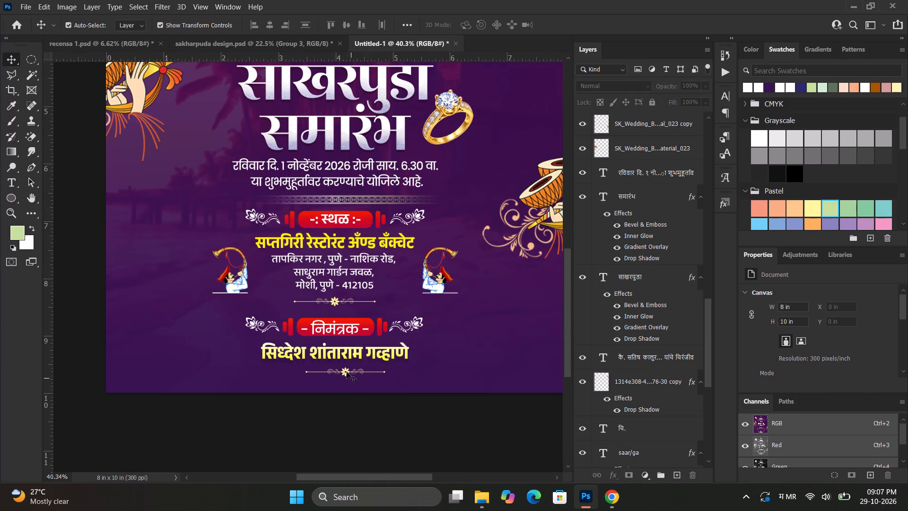
click(347, 371)
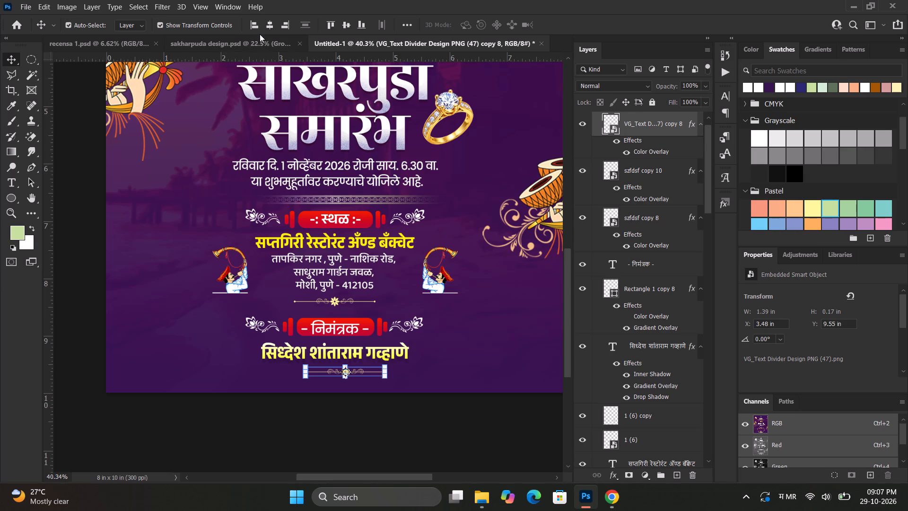
click(271, 27)
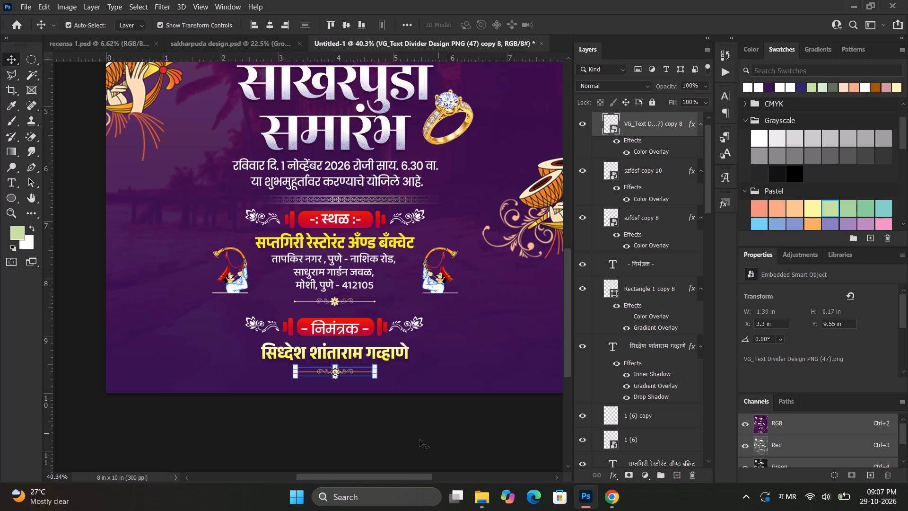
click(419, 440)
Examine the overall invitation layout, from the Ganesh emblem down to the host's name.
alt+scroll(334, 337, up, 4)
alt+scroll(334, 337, down, 12)
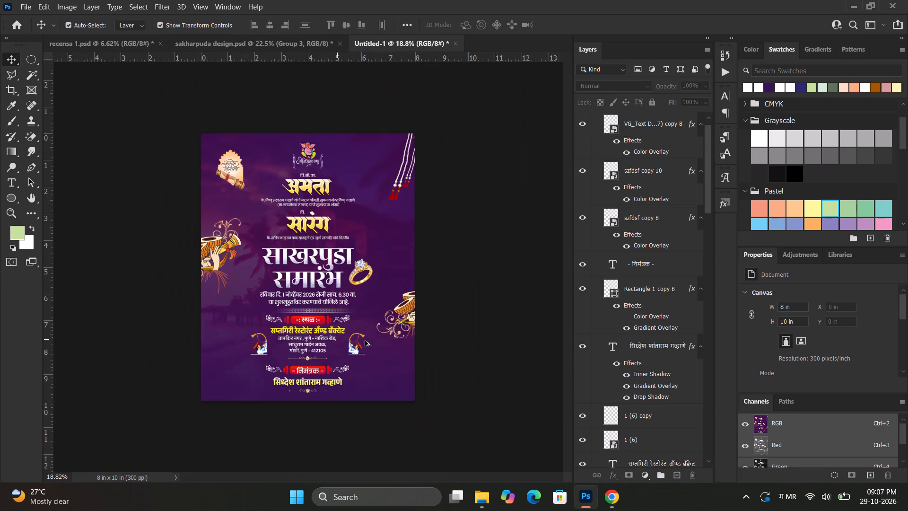
click(454, 339)
alt+scroll(454, 339, up, 3)
ctrl+scroll(414, 350, up, 3)
alt+scroll(366, 304, up, 2)
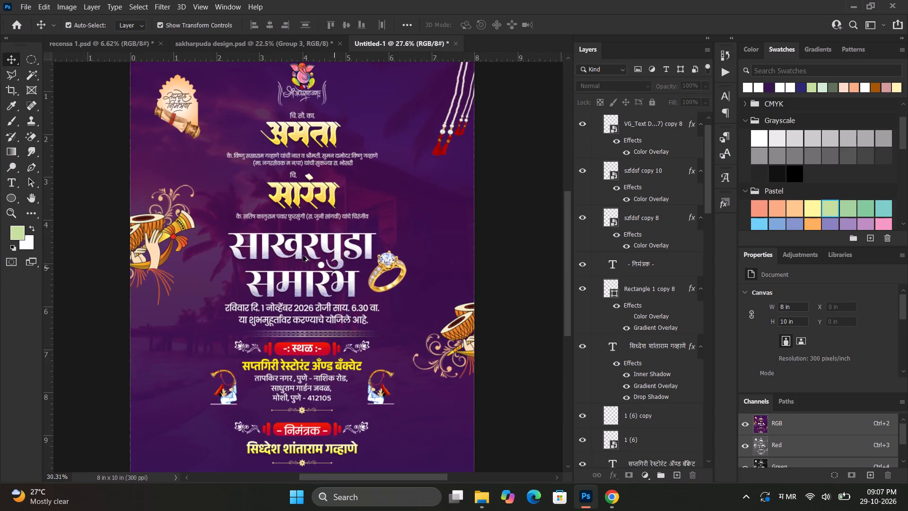
alt+scroll(292, 237, up, 1)
alt+scroll(292, 237, down, 9)
click(515, 310)
alt+scroll(323, 339, up, 2)
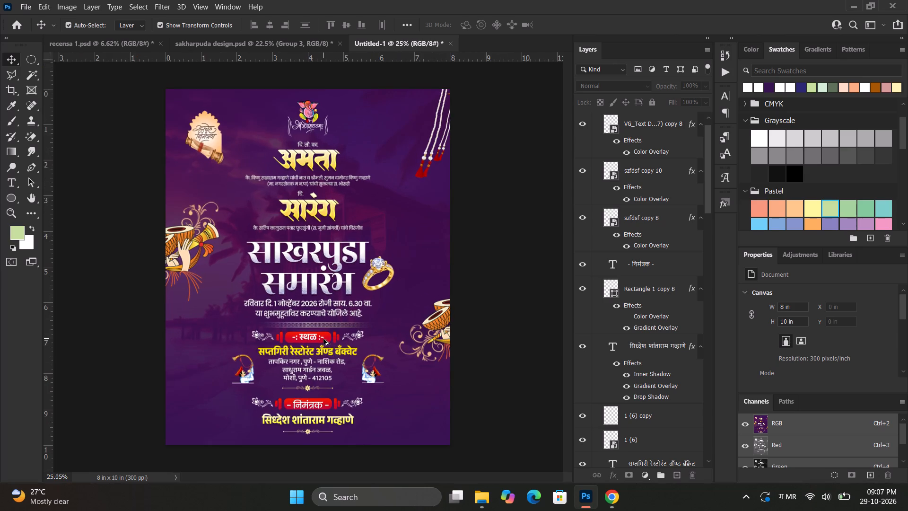
alt+scroll(323, 339, up, 2)
alt+scroll(323, 339, down, 2)
ctrl+scroll(321, 338, up, 3)
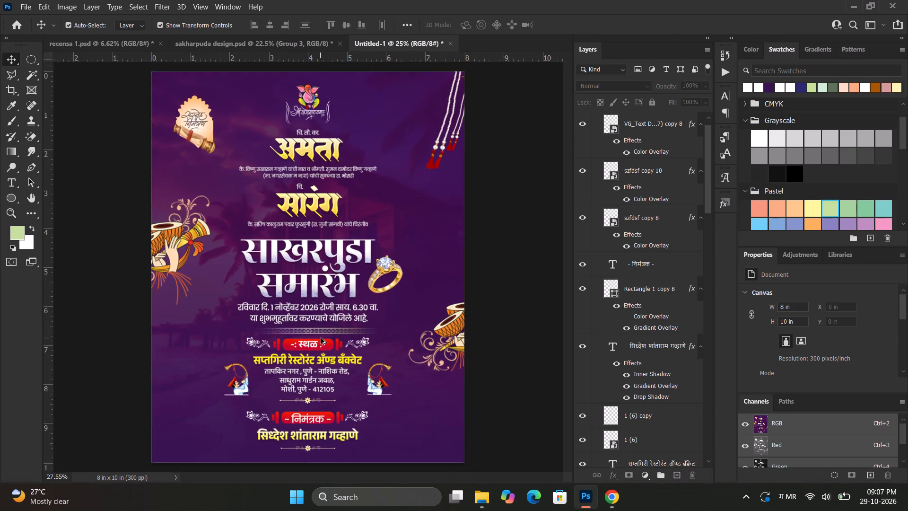
ctrl+scroll(321, 338, up, 1)
Scale both lines of the साखरपुडा समारंभ title down together to about 3.11 in wide.
click(317, 245)
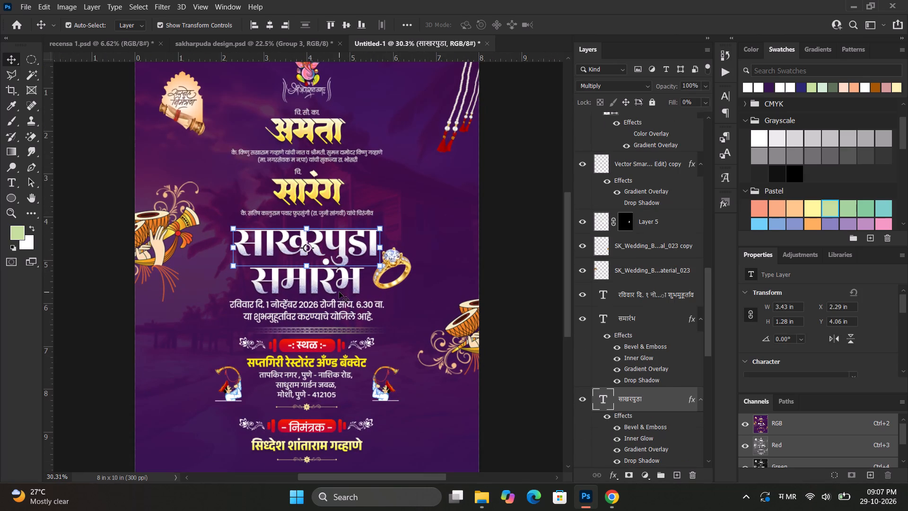
shift+click(346, 284)
alt+drag(382, 229, 375, 232)
click(584, 28)
click(523, 271)
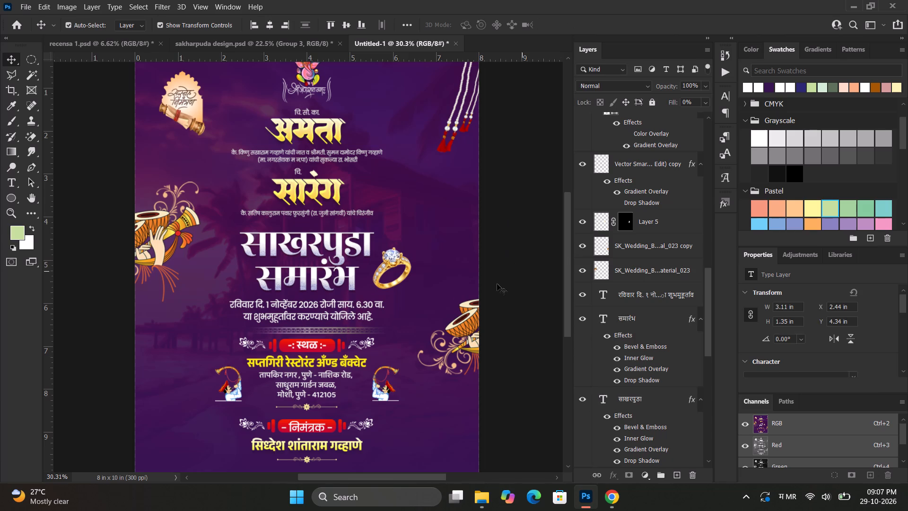
Examine the title's size and balance against the names and ornaments, both close up and across the whole page.
alt+scroll(450, 251, down, 4)
click(492, 268)
alt+scroll(405, 290, up, 2)
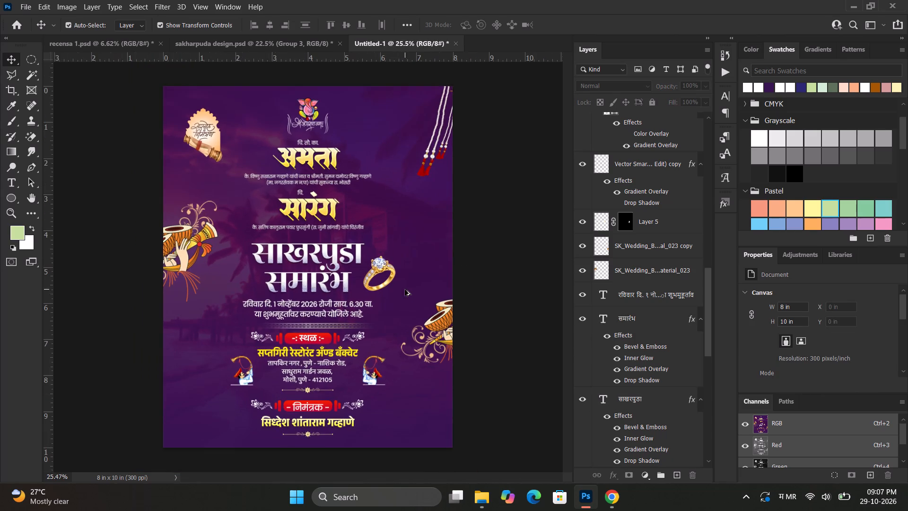
alt+scroll(339, 320, up, 3)
ctrl+alt+scroll(320, 328, up, 2)
ctrl+scroll(301, 244, up, 7)
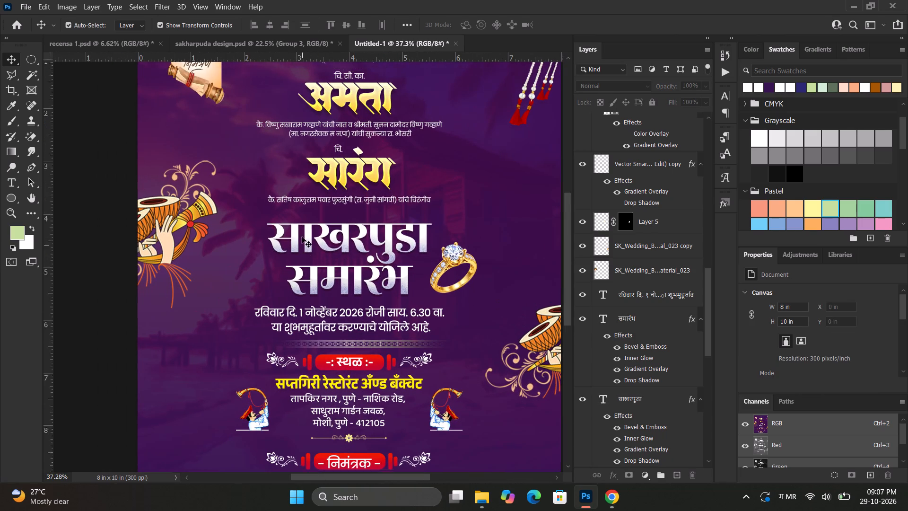
ctrl+scroll(302, 237, up, 9)
alt+scroll(319, 242, down, 13)
click(450, 242)
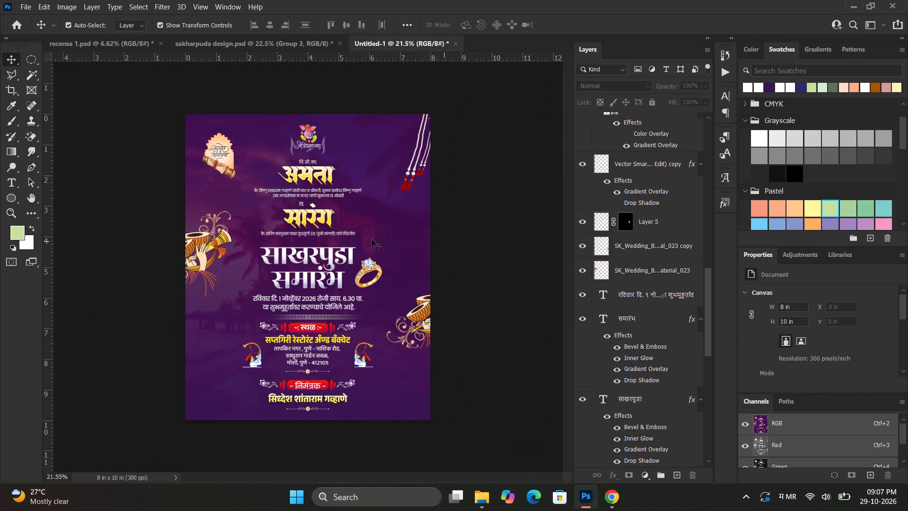
Place the text cursor after म in the bride's name and open the glyph set of its Infinity-11 font.
alt+scroll(345, 247, up, 2)
alt+scroll(294, 195, up, 10)
click(314, 121)
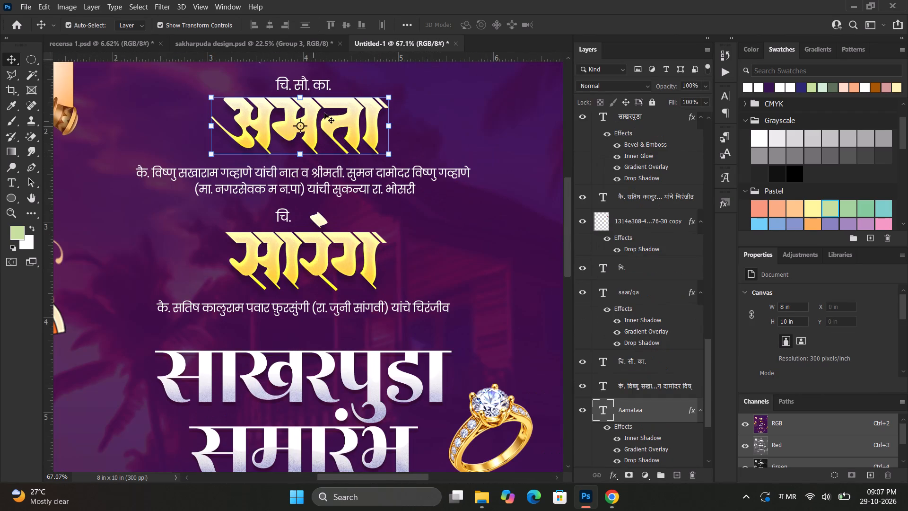
double_click(326, 109)
click(319, 119)
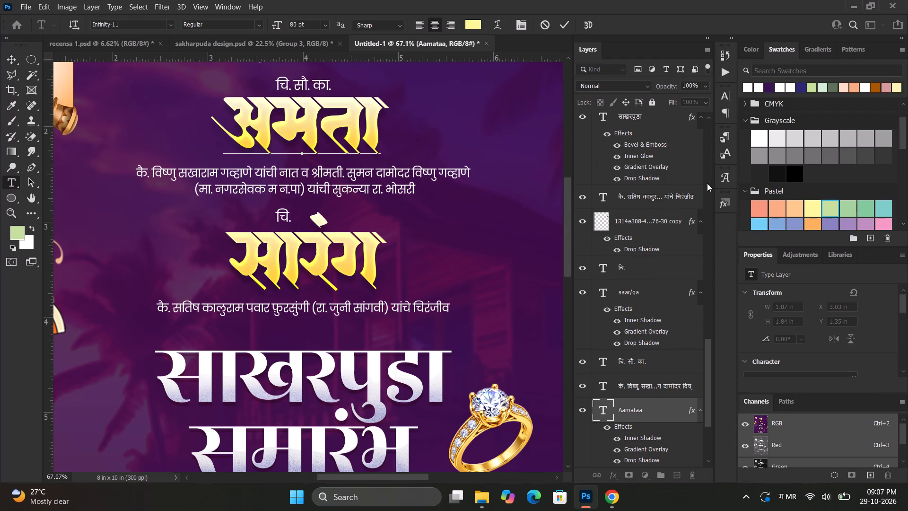
click(719, 181)
Look through the Infinity-11 glyphs for a mark to add to म in the bride's name.
scroll(631, 325, down, 5)
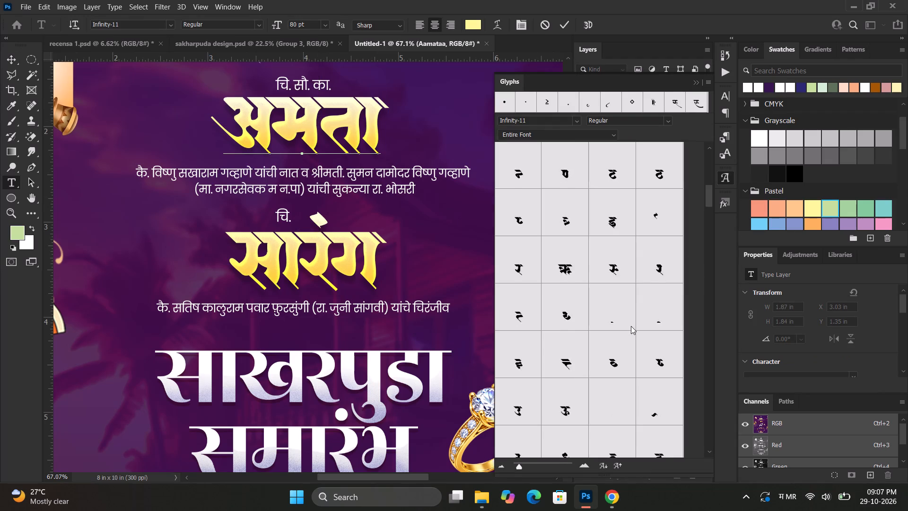
scroll(595, 335, down, 3)
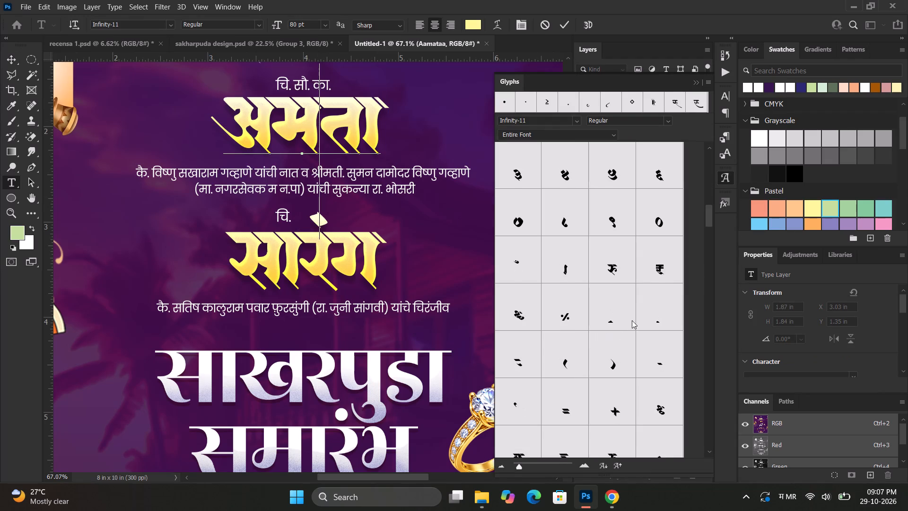
scroll(536, 407, down, 2)
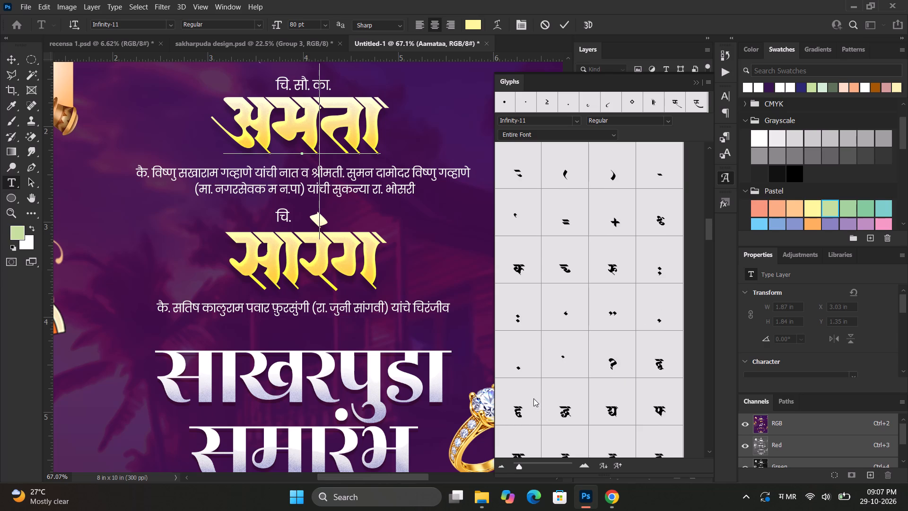
scroll(558, 382, down, 3)
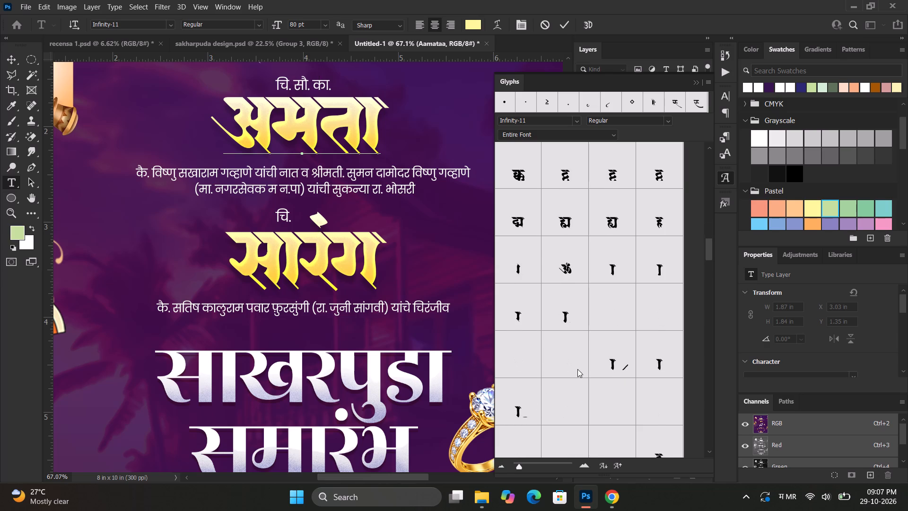
scroll(605, 374, down, 2)
scroll(607, 377, up, 6)
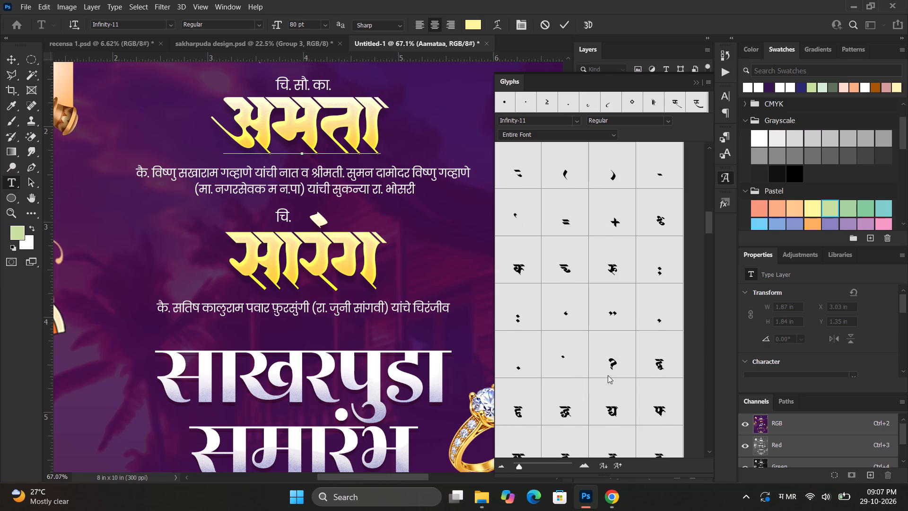
scroll(608, 375, up, 1)
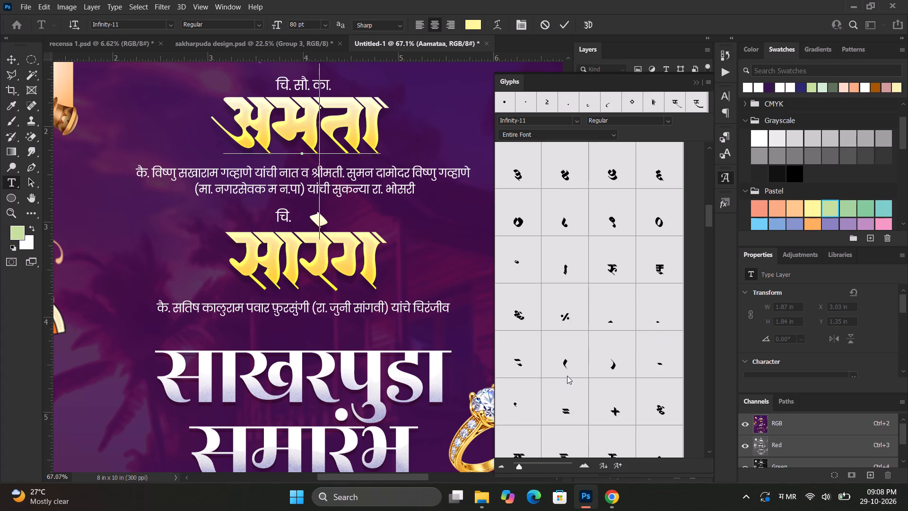
scroll(567, 375, up, 3)
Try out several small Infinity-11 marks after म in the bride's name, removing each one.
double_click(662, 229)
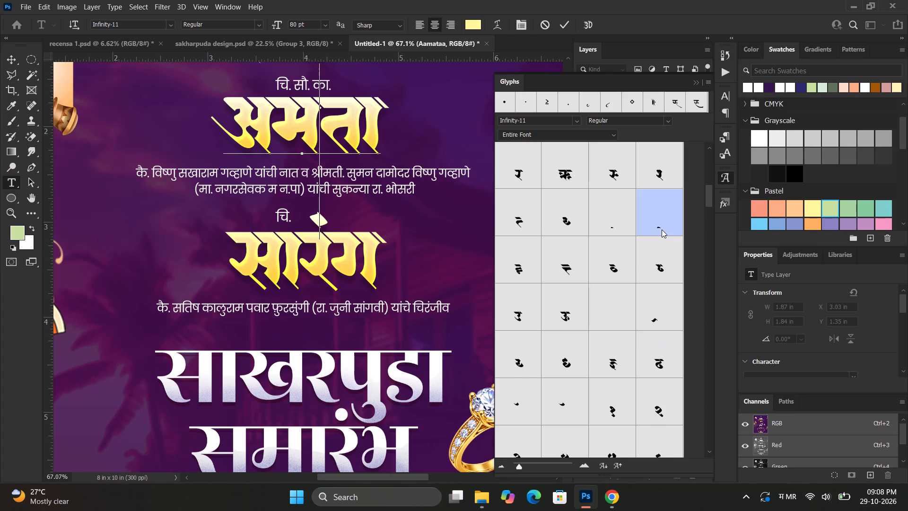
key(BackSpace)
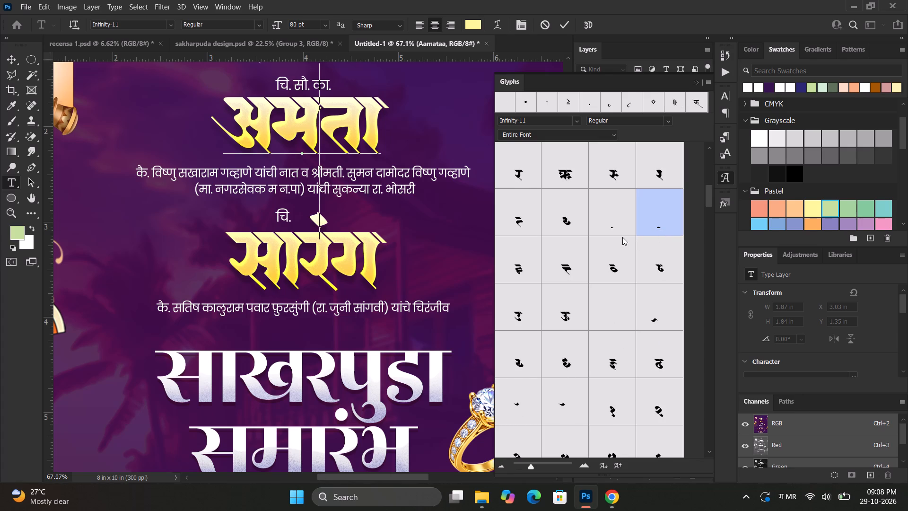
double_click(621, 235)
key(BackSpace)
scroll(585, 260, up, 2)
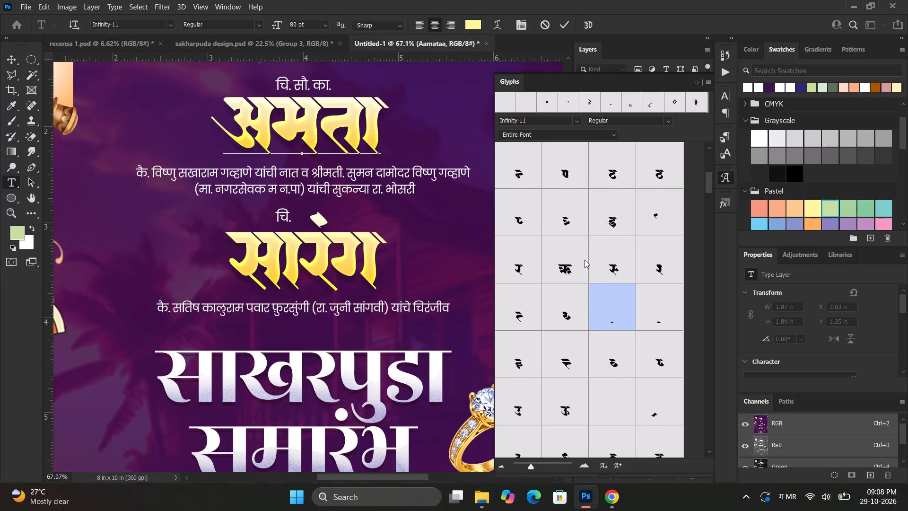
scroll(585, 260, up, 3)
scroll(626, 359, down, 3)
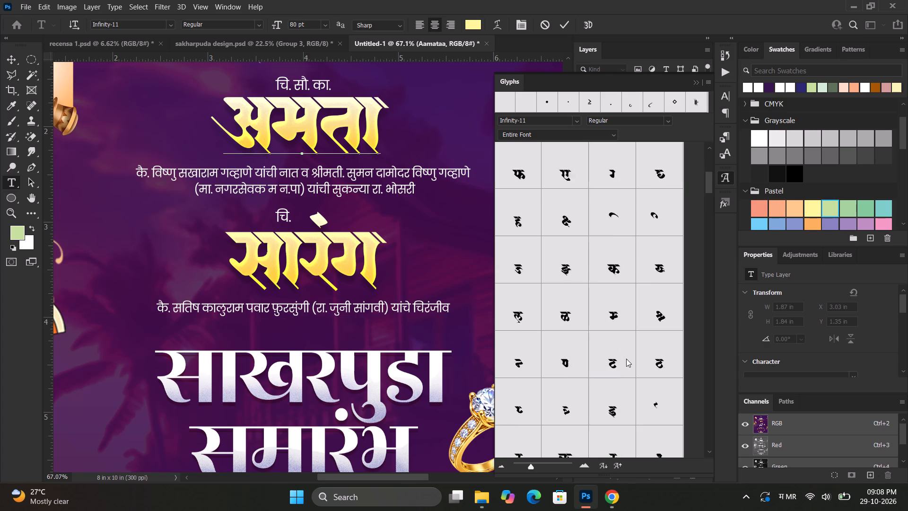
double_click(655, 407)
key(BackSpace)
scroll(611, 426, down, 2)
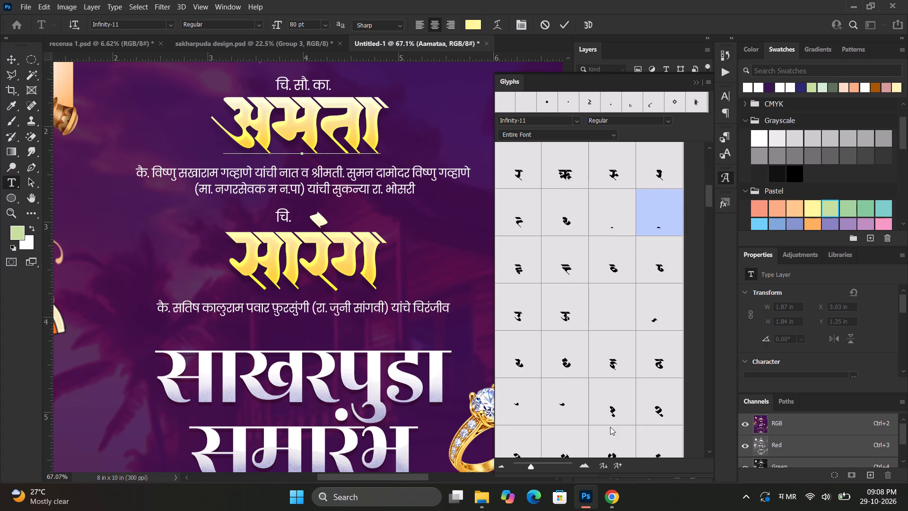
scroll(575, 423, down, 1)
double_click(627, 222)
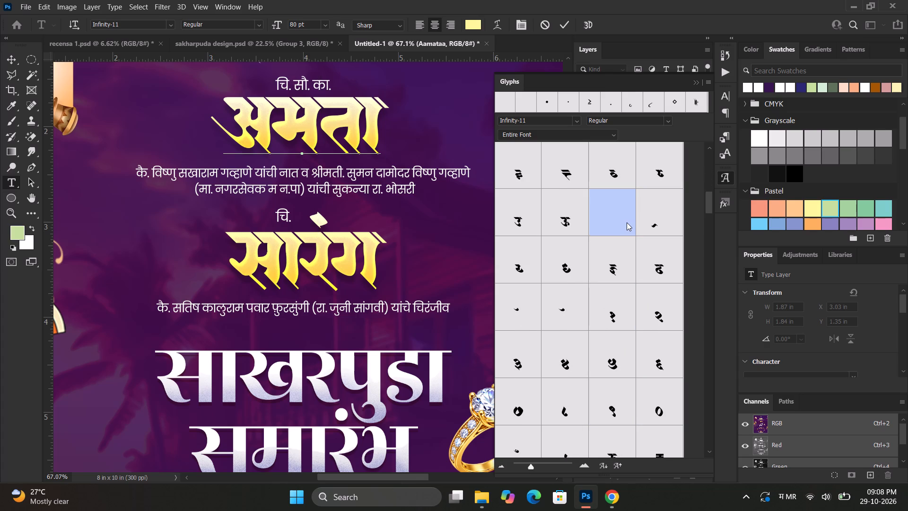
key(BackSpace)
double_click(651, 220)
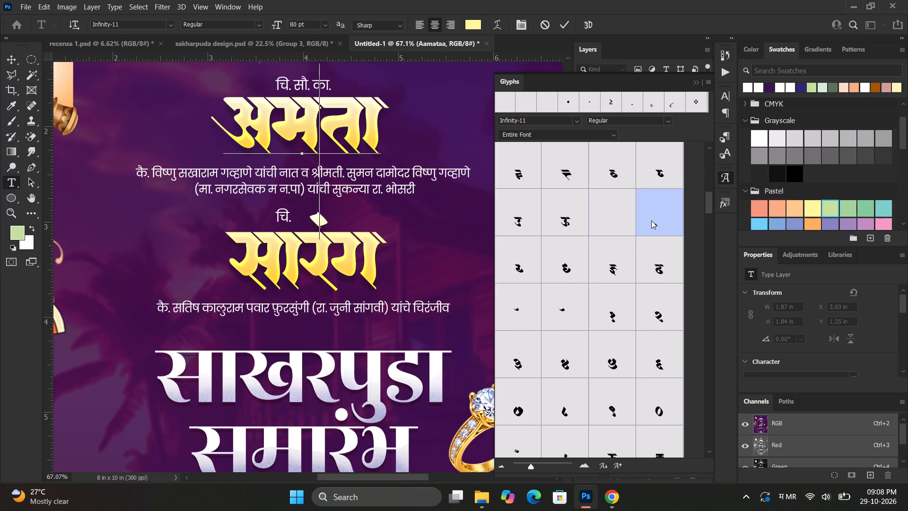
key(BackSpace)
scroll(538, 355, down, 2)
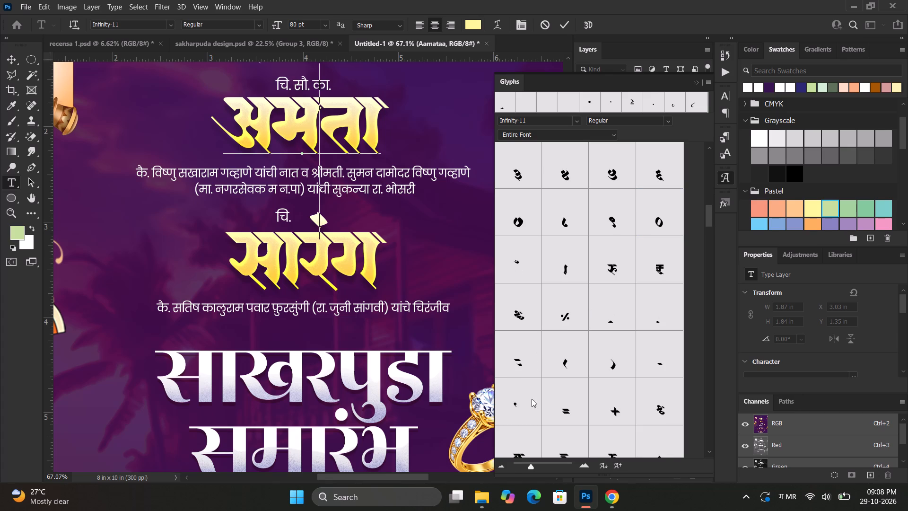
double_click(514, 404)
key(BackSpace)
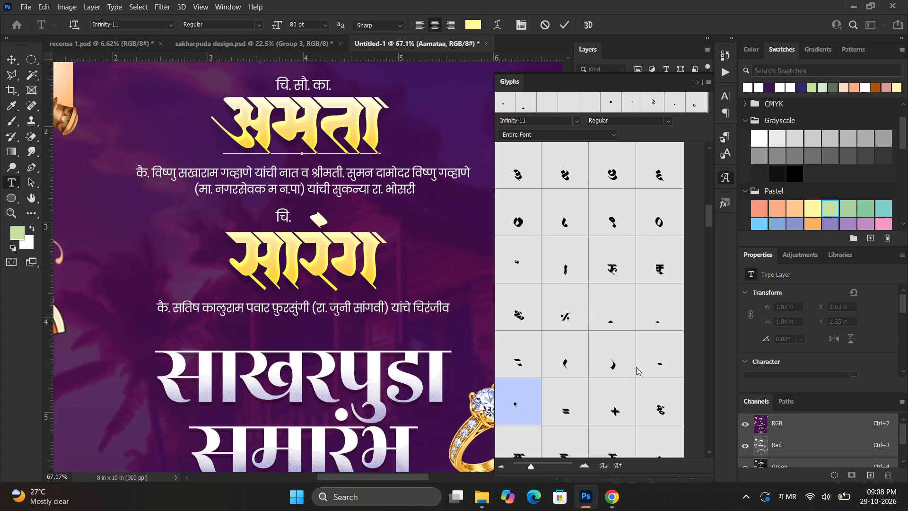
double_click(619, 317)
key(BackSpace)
Insert the ृ vowel mark under म so the bride's name reads अमृता, and finish the text edit.
double_click(664, 320)
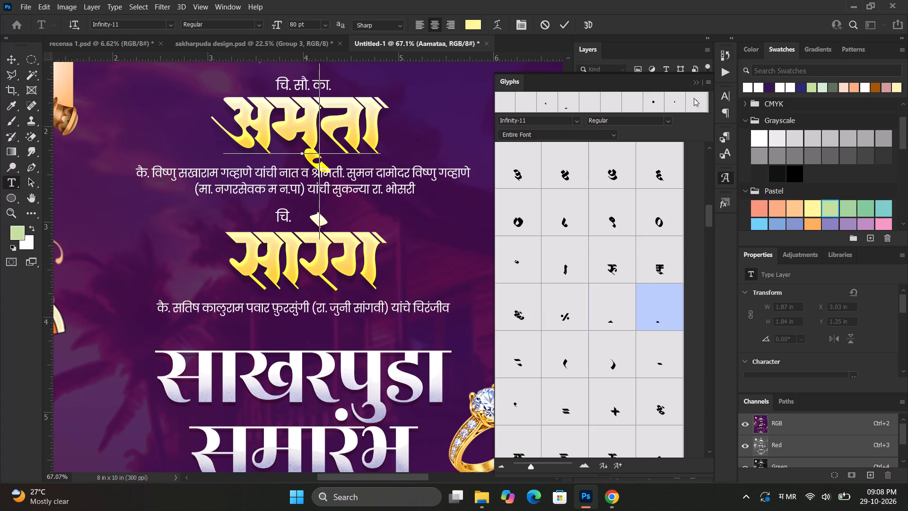
click(698, 85)
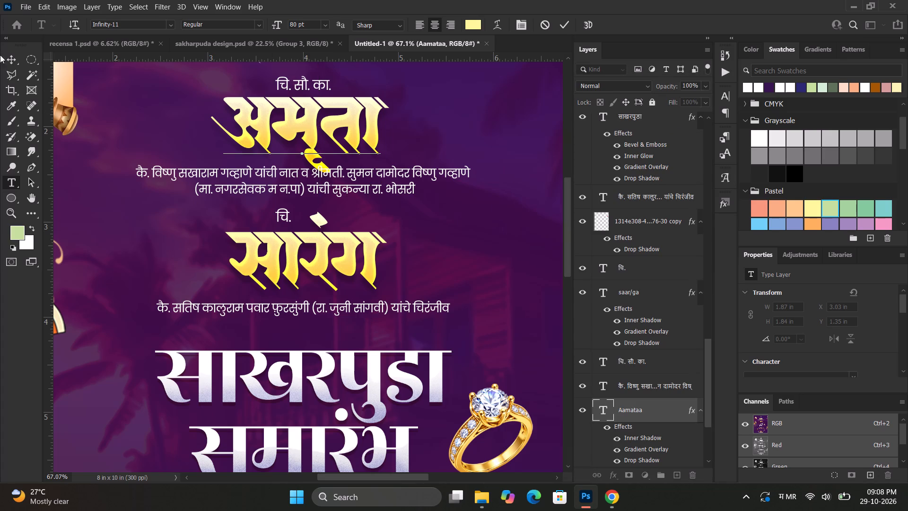
click(13, 64)
Nudge the two-line family details under the bride's name down slightly, to Y 2.44 in.
click(424, 176)
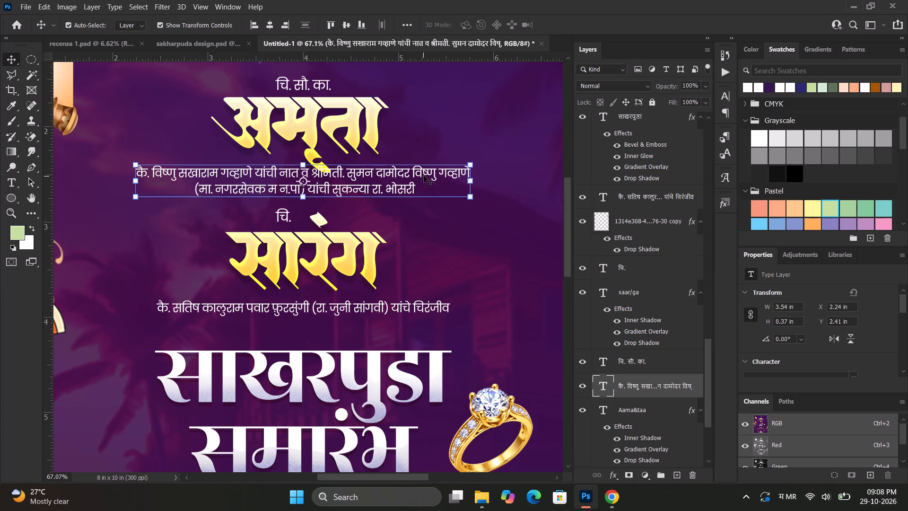
key(shift+Down)
key(shift+Up)
key(shift+Down)
scroll(383, 174, down, 4)
alt+scroll(383, 174, down, 6)
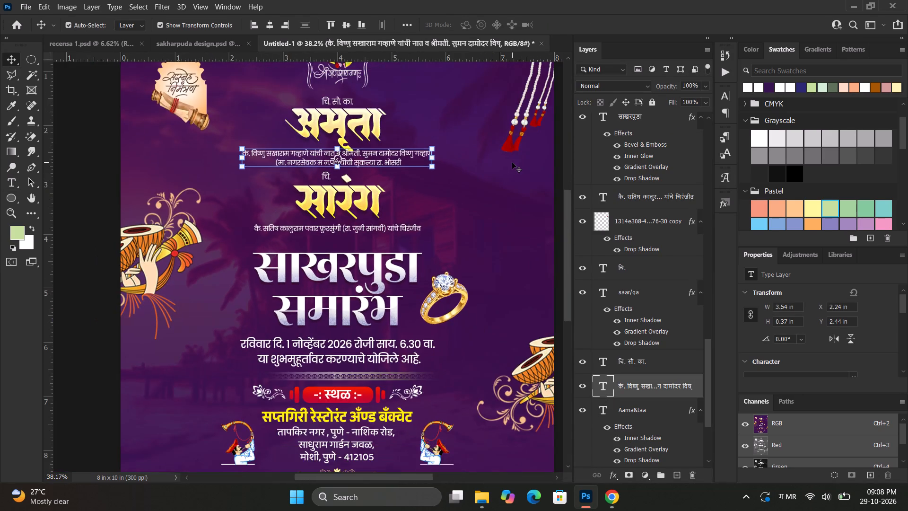
alt+scroll(512, 162, down, 6)
click(513, 164)
Examine the bride's name and the spacing of the family details, close up and across the whole page.
alt+scroll(368, 198, up, 5)
alt+scroll(305, 178, up, 7)
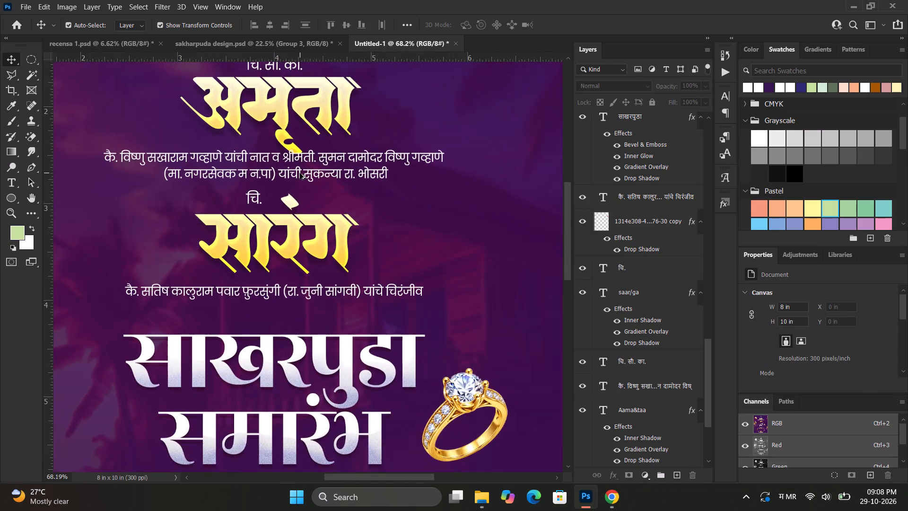
alt+scroll(300, 173, up, 5)
ctrl+scroll(300, 173, down, 12)
click(554, 184)
alt+scroll(522, 194, down, 2)
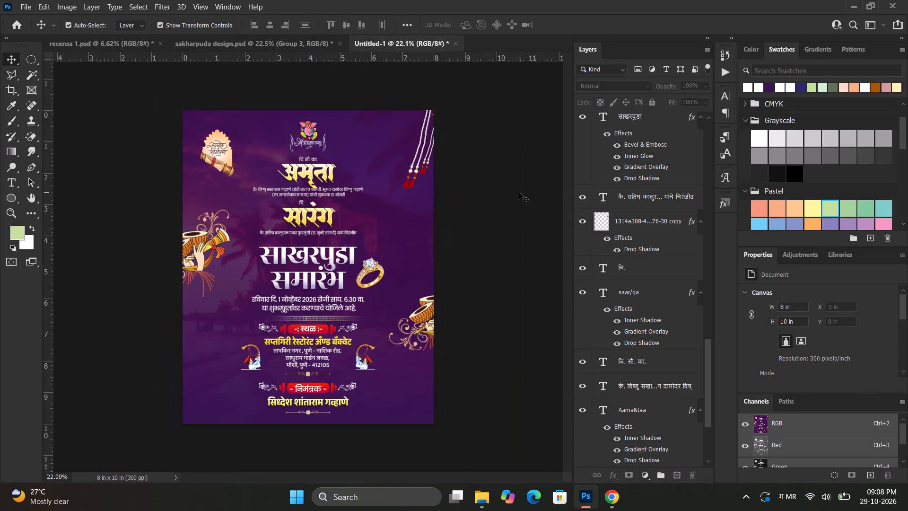
click(519, 193)
alt+scroll(406, 206, up, 2)
Copy the vertical designer credit from sakharpuda design.psd into Untitled-1, at about X 7.29 in, Y 3.01 in.
click(243, 49)
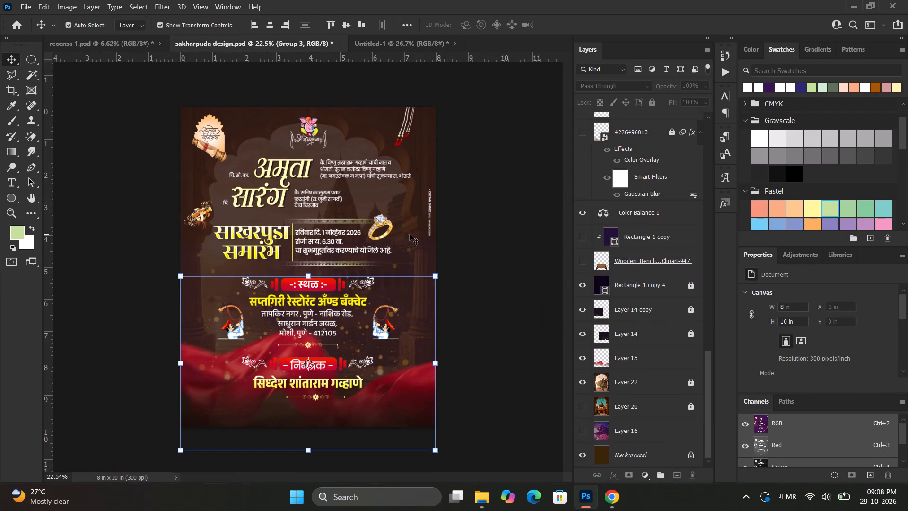
click(430, 201)
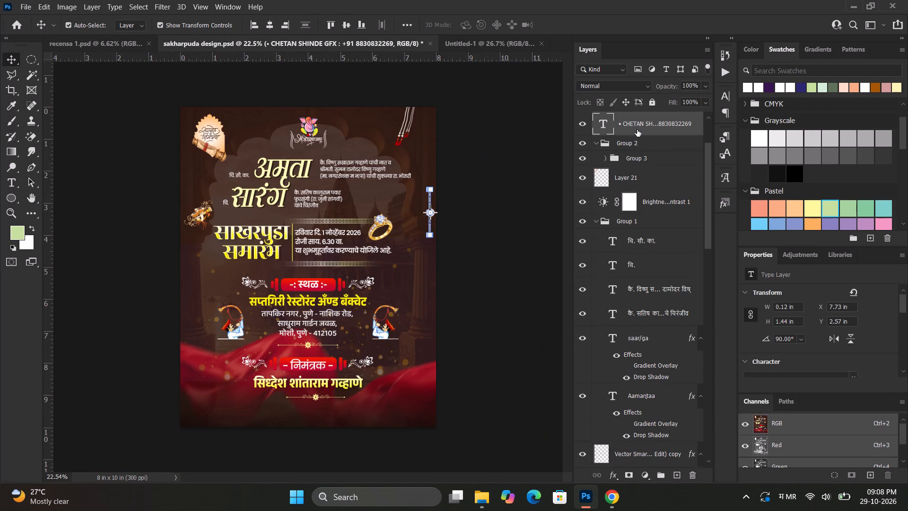
drag(637, 130, 440, 162)
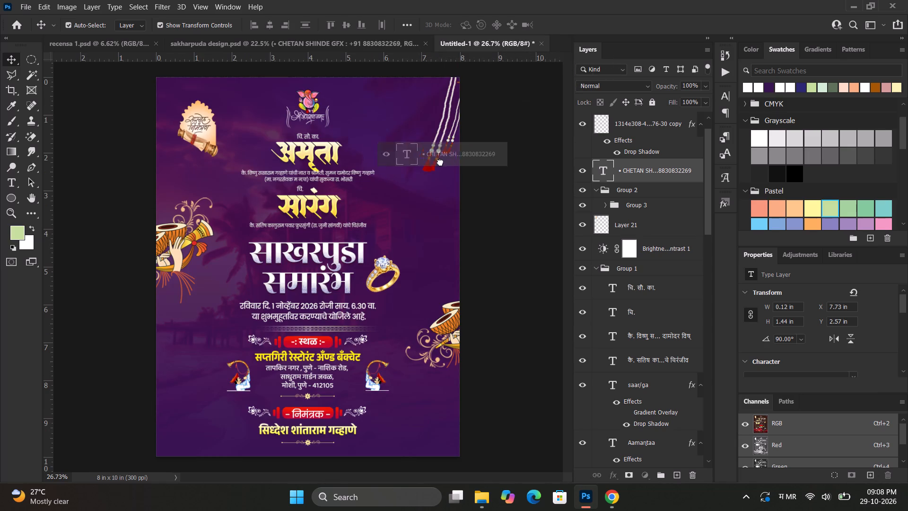
drag(440, 162, 436, 219)
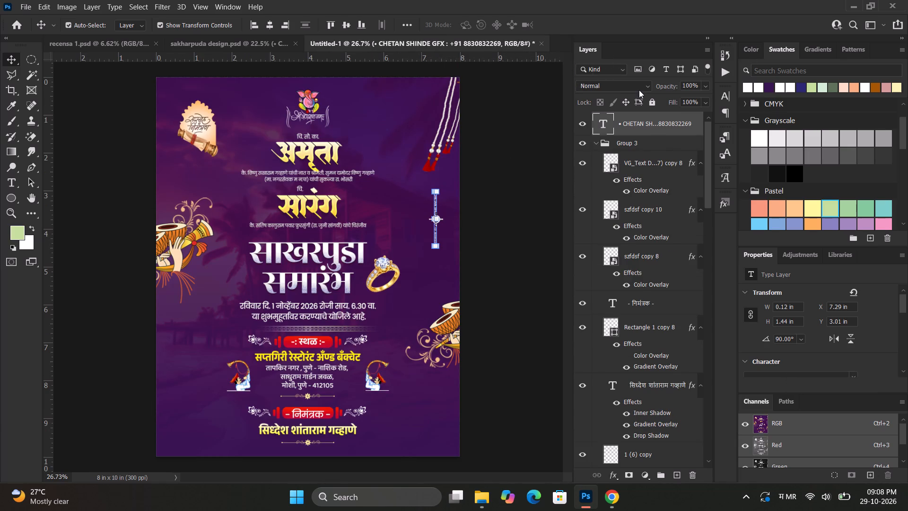
Change the designer credit's blend mode to one that fades it into the purple background.
click(637, 91)
click(601, 229)
click(499, 246)
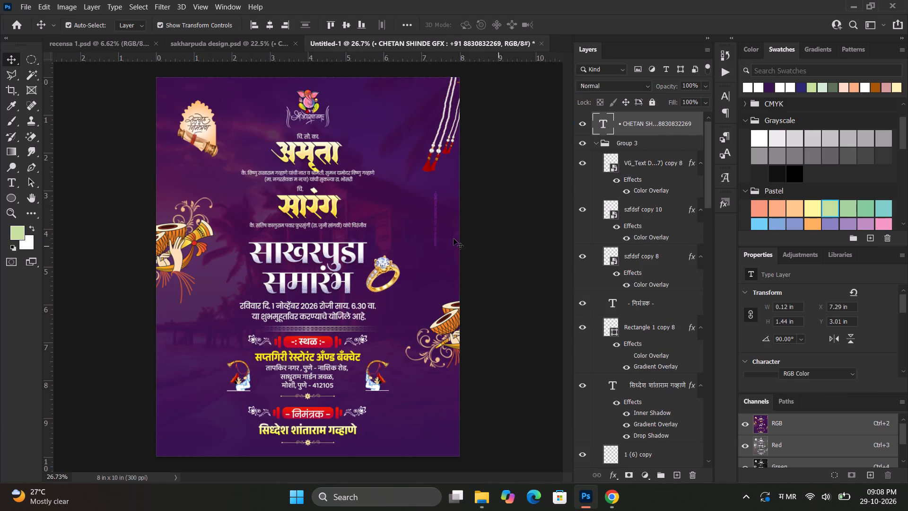
Move the designer credit closer to the page's right edge, at about X 7.57 in, Y 3.12 in.
alt+scroll(448, 229, up, 10)
click(429, 176)
drag(432, 174, 460, 185)
click(541, 174)
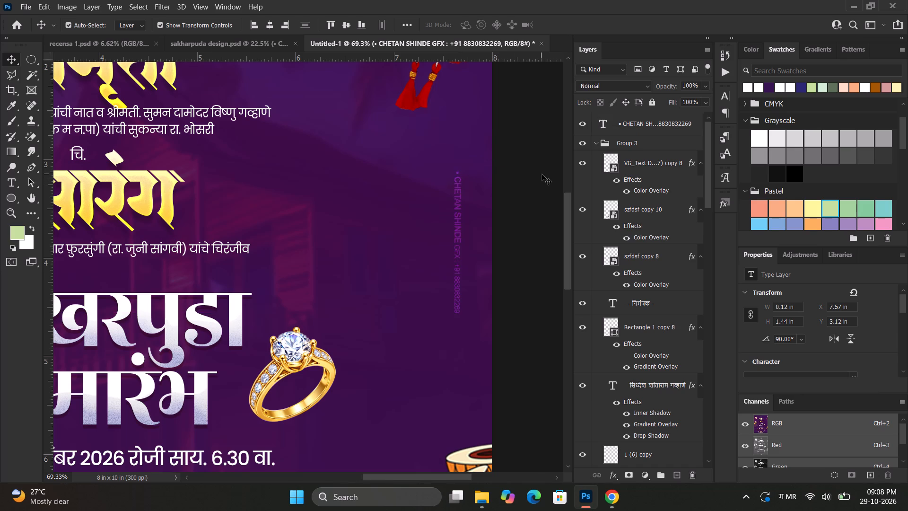
Examine the whole invitation and its overall balance with the designer credit in place.
alt+scroll(541, 174, down, 9)
click(541, 174)
alt+scroll(541, 174, down, 3)
click(541, 174)
alt+scroll(447, 196, up, 2)
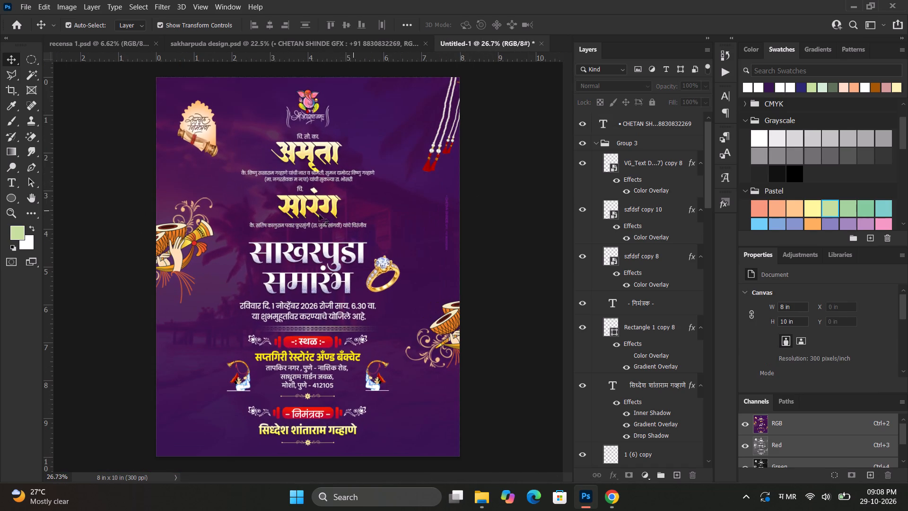
ctrl+scroll(244, 218, up, 4)
alt+scroll(206, 235, down, 2)
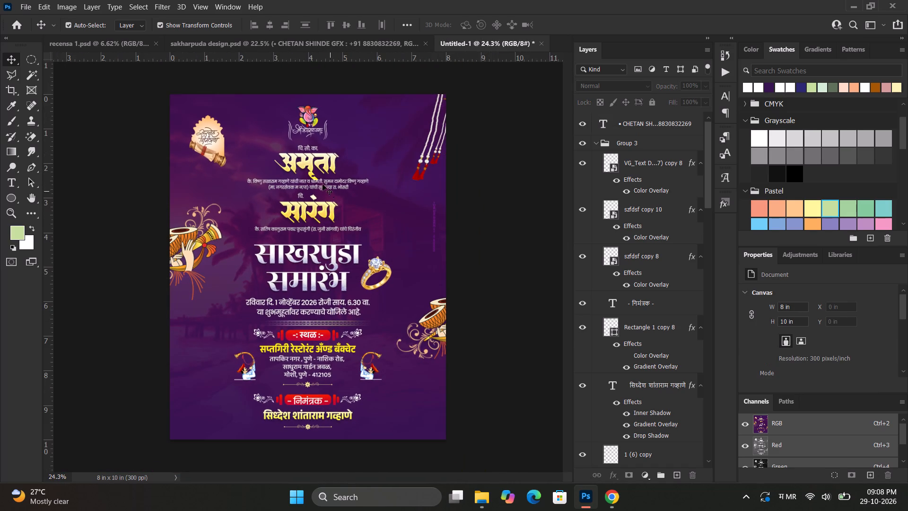
alt+scroll(328, 199, down, 1)
alt+scroll(328, 200, up, 1)
Move the lower gradient shading, Layer 3, up and align it to the page's horizontal centre and bottom edge.
click(390, 427)
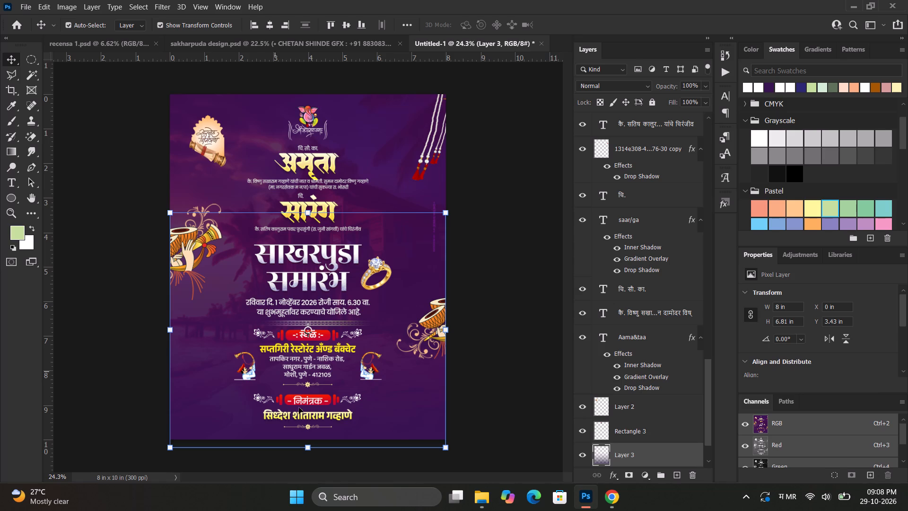
key(ctrl+t)
shift+drag(423, 435, 419, 425)
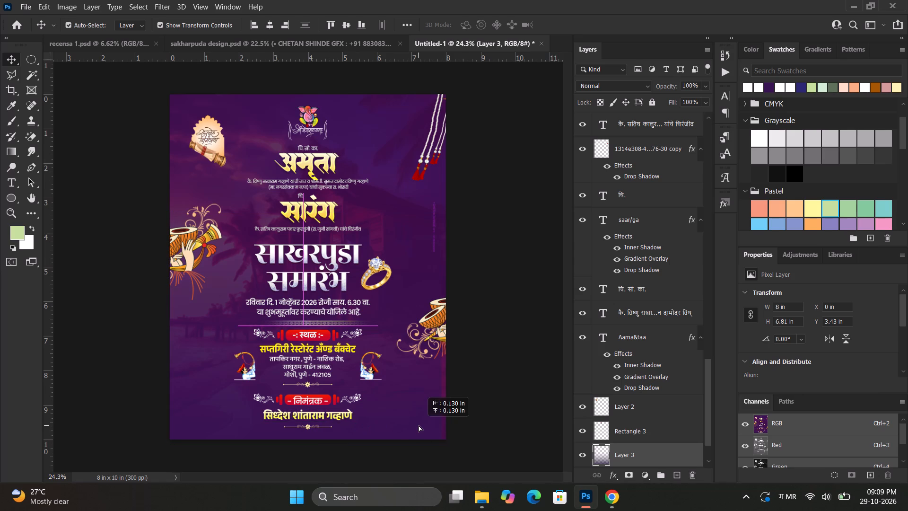
click(275, 21)
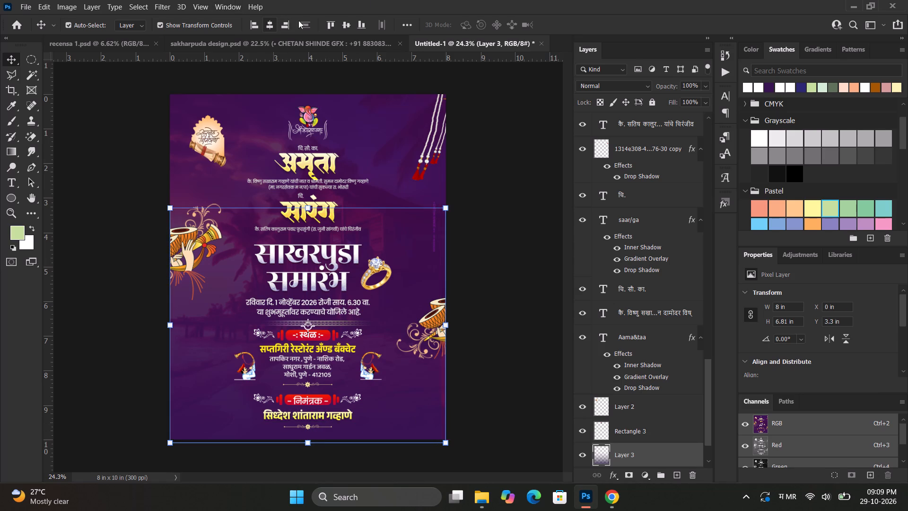
click(366, 24)
click(515, 340)
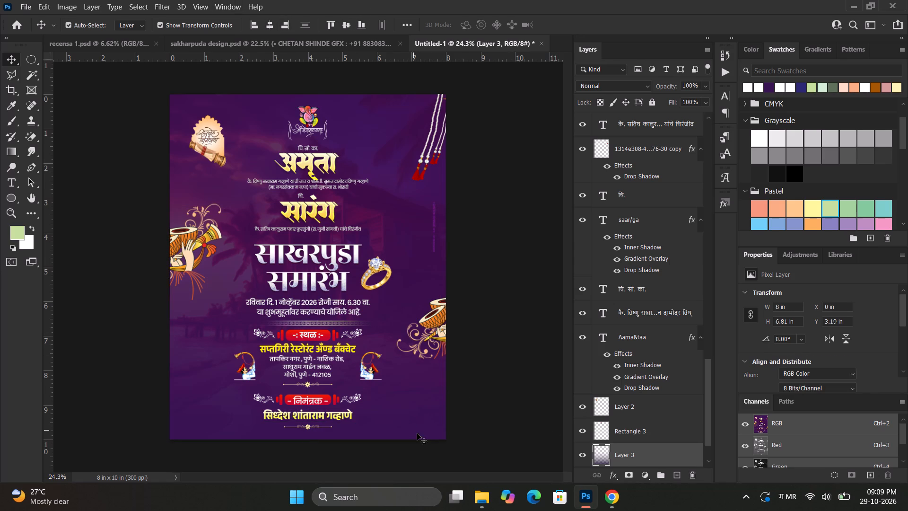
Add a Color Lookup adjustment above all layers, try several 3DLUT files and pick Kodak 5218 Kodak 2383.
click(640, 477)
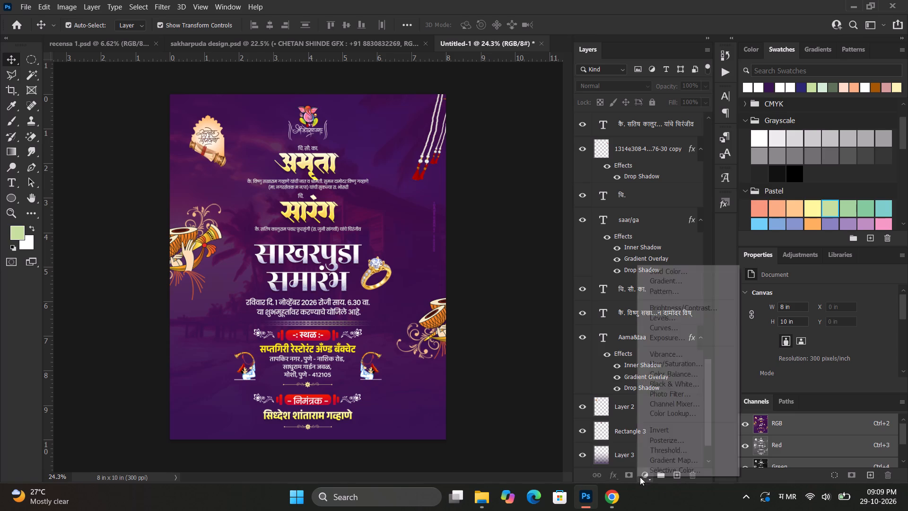
click(673, 412)
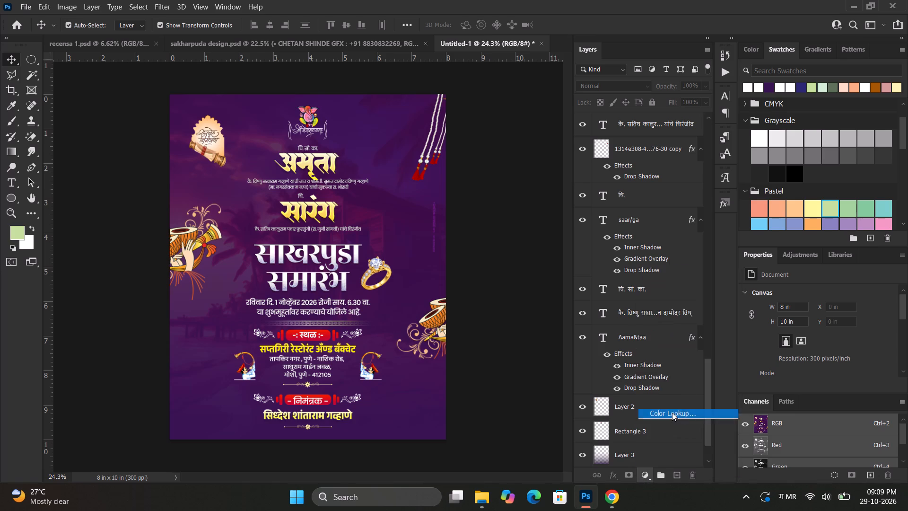
click(815, 296)
click(812, 321)
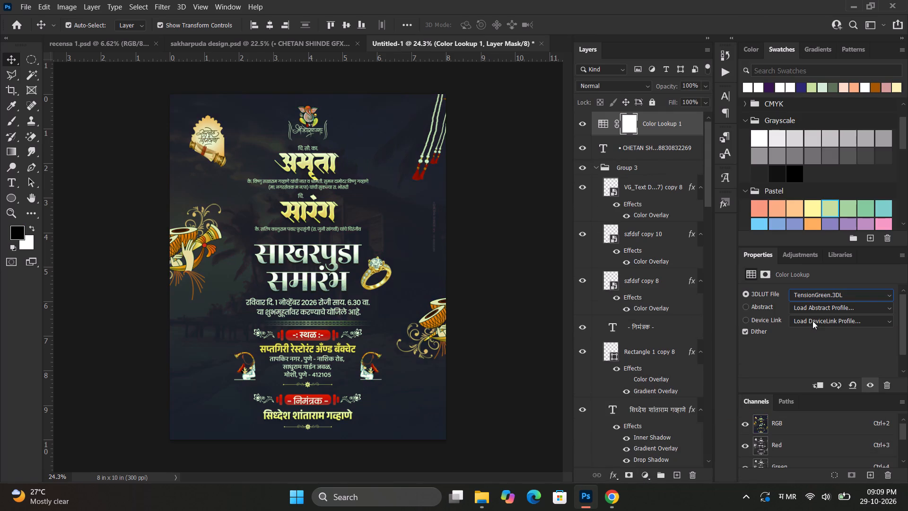
key(Up)
key(Up)
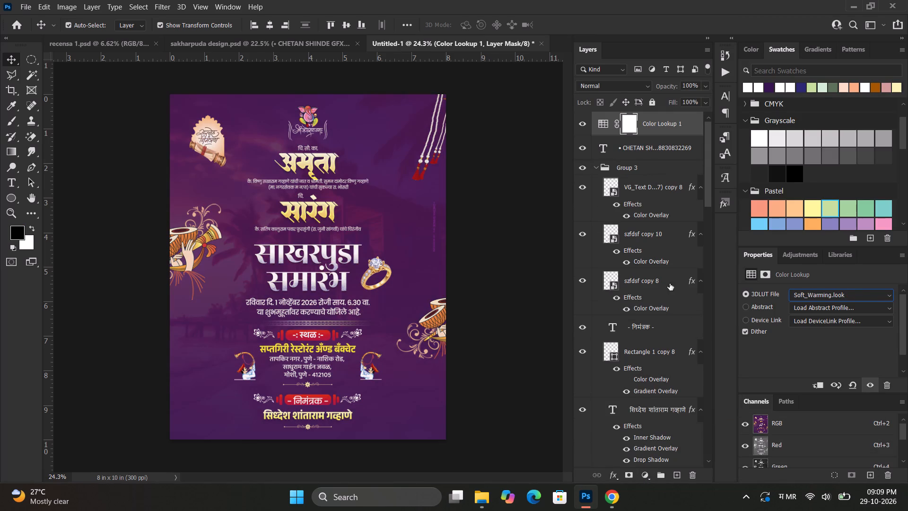
key(Up)
key(Up)
key(Up)
key(Up)
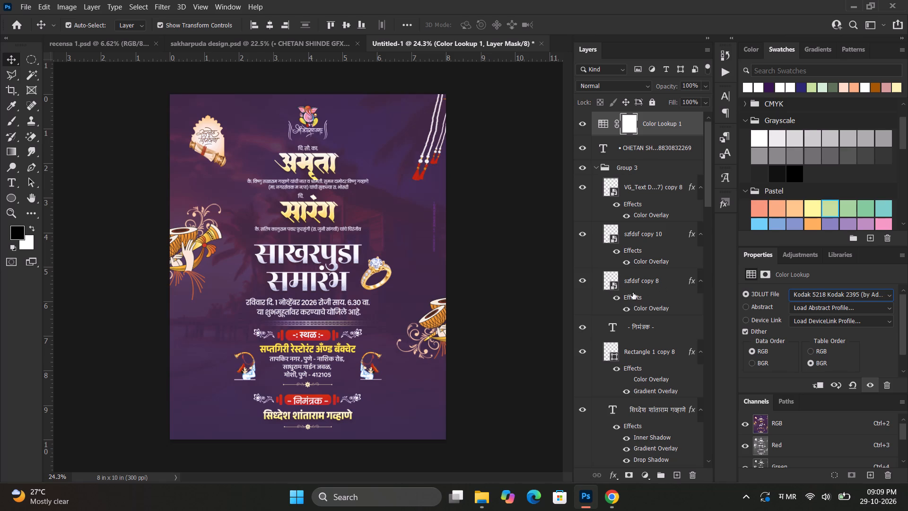
key(Up)
key(Up)
key(Down)
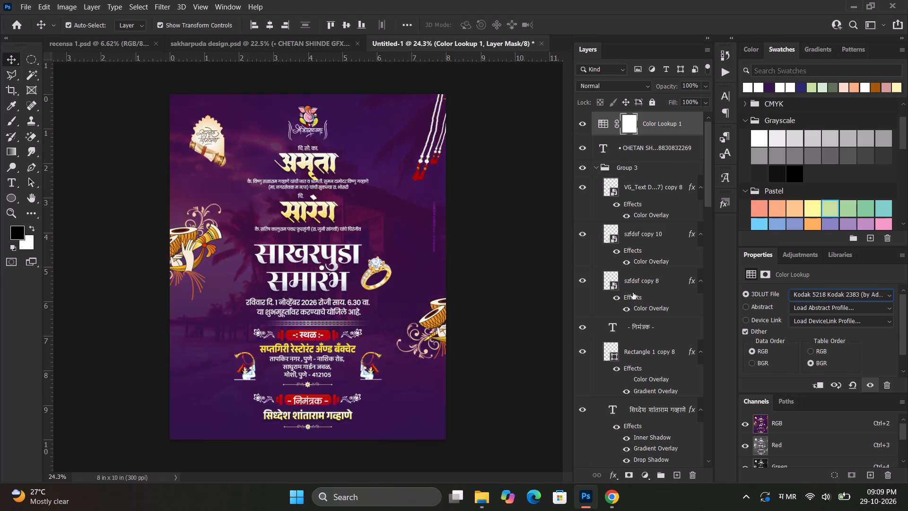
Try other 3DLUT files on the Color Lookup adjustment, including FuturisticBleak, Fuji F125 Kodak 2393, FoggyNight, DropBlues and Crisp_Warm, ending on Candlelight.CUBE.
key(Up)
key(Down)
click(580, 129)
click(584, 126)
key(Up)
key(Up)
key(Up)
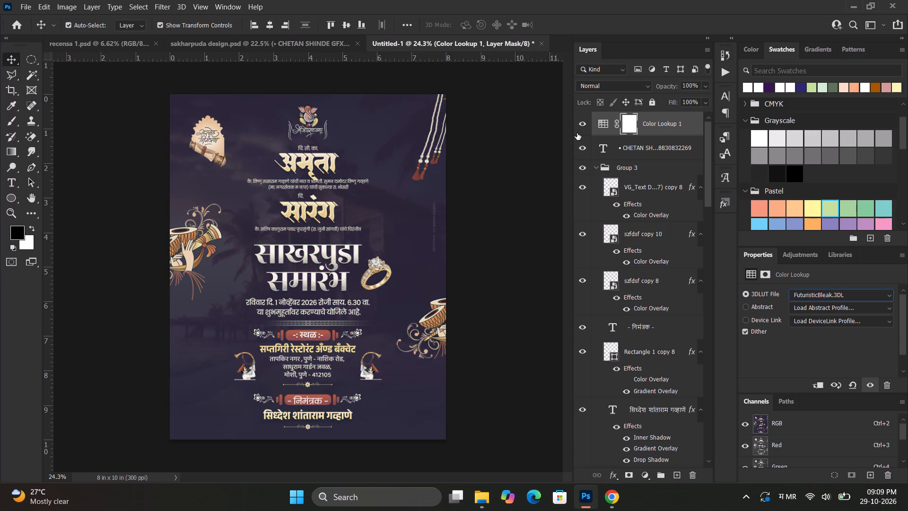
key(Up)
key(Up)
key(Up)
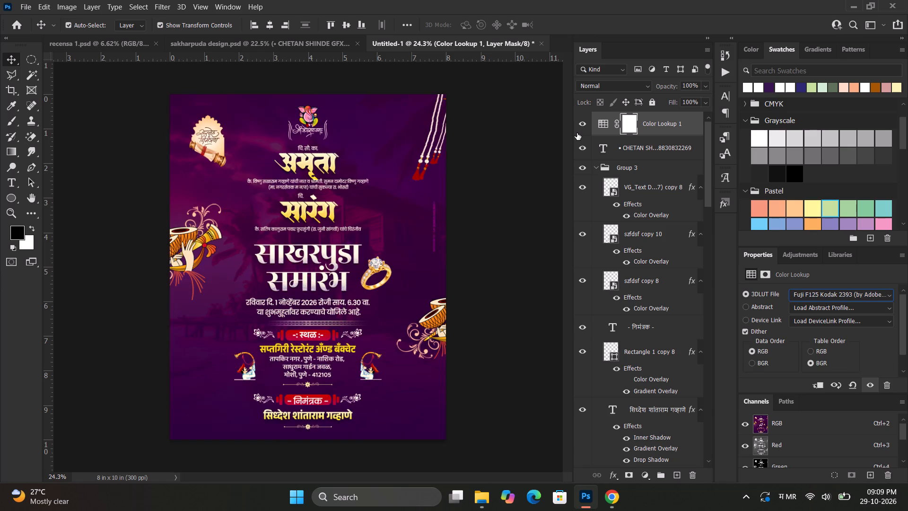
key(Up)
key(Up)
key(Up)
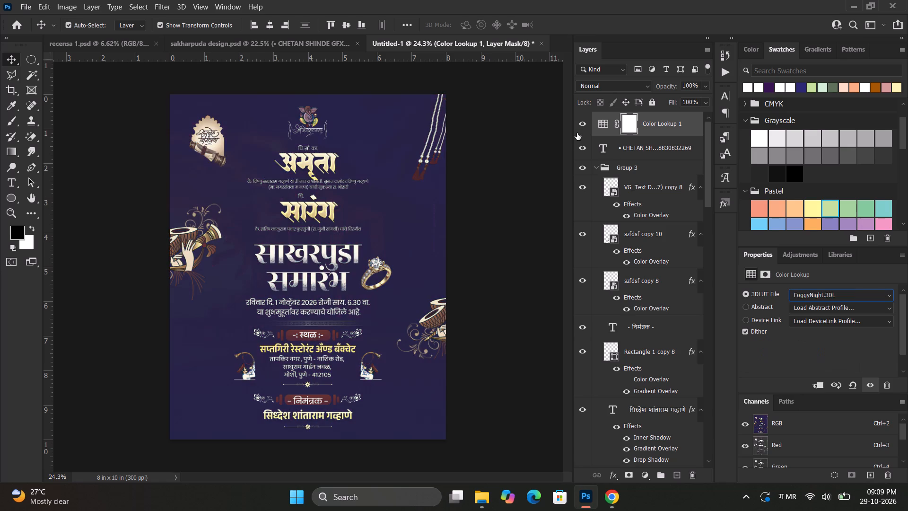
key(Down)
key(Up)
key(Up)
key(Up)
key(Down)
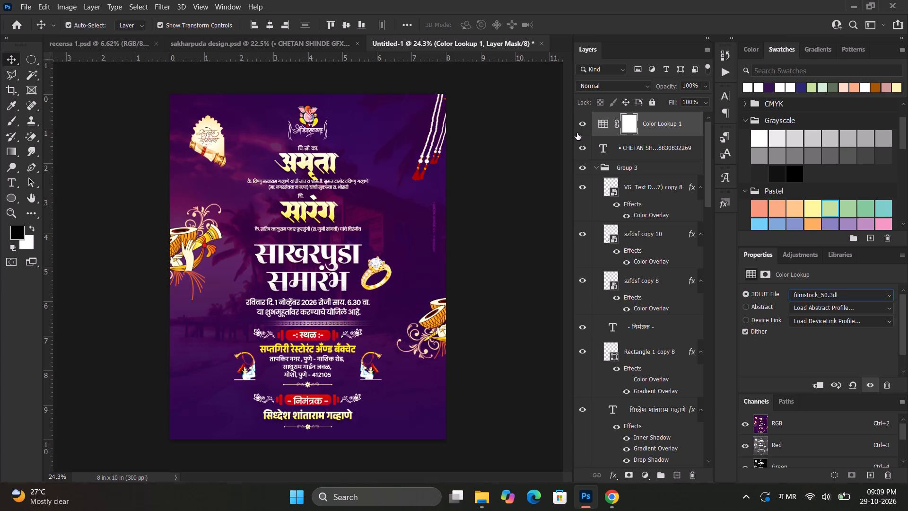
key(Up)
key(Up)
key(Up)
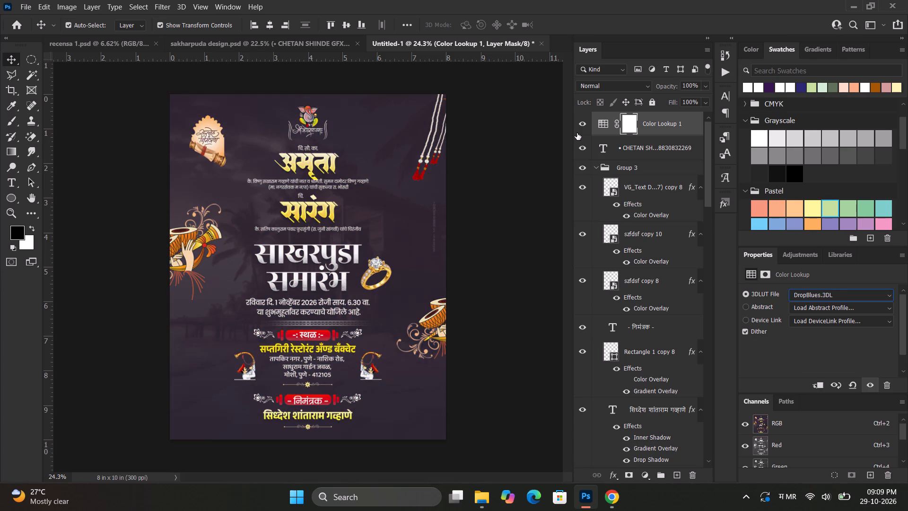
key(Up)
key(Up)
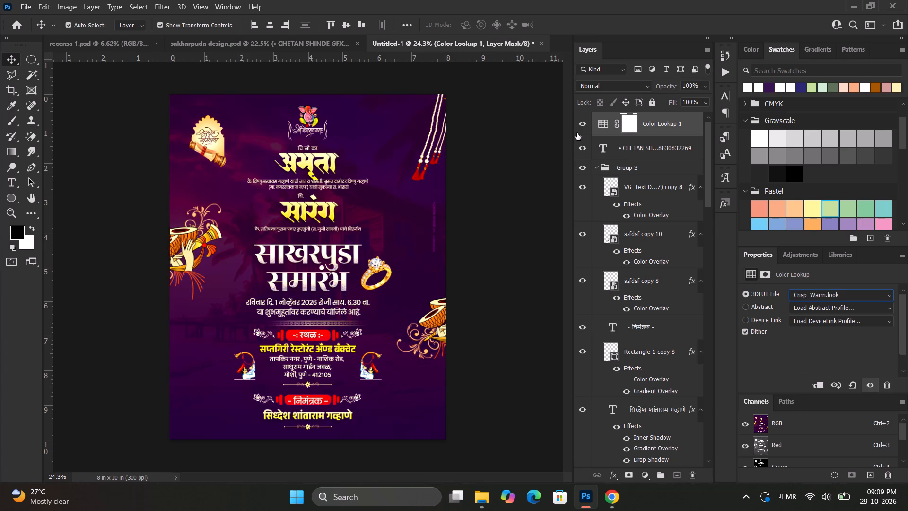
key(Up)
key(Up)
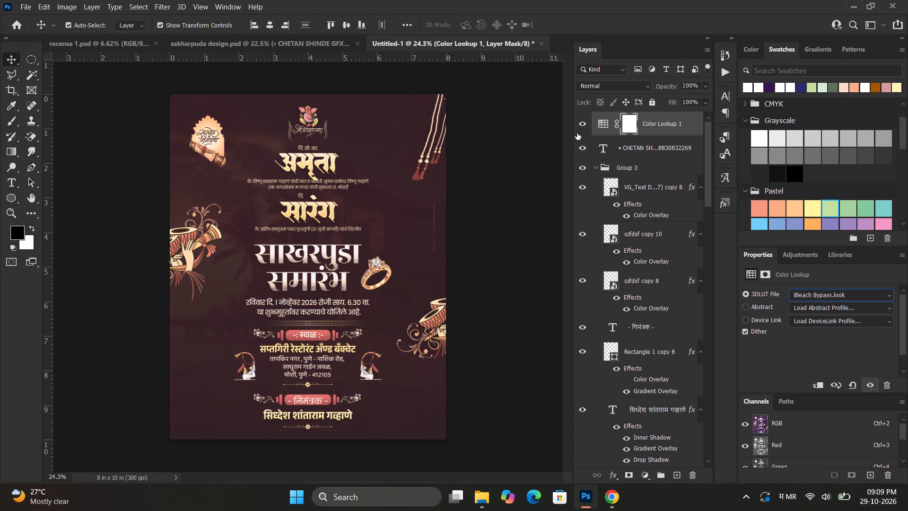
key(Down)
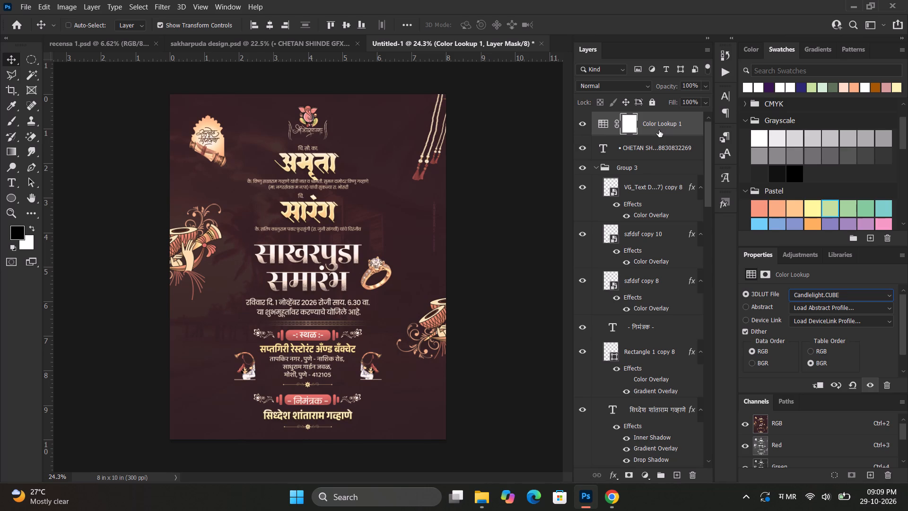
Try to reorder the Color Lookup 1 layer in the stack, and switch the keyboard input language to English (India).
key(ctrl+Return)
key(ctrl+bracketleft)
key(ctrl+bracketright)
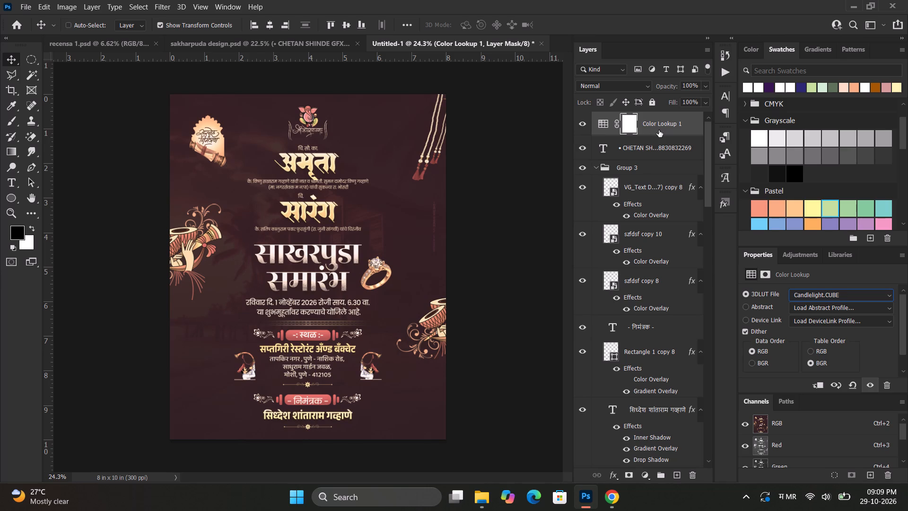
click(664, 120)
key(ctrl+Return)
key(ctrl+bracketright)
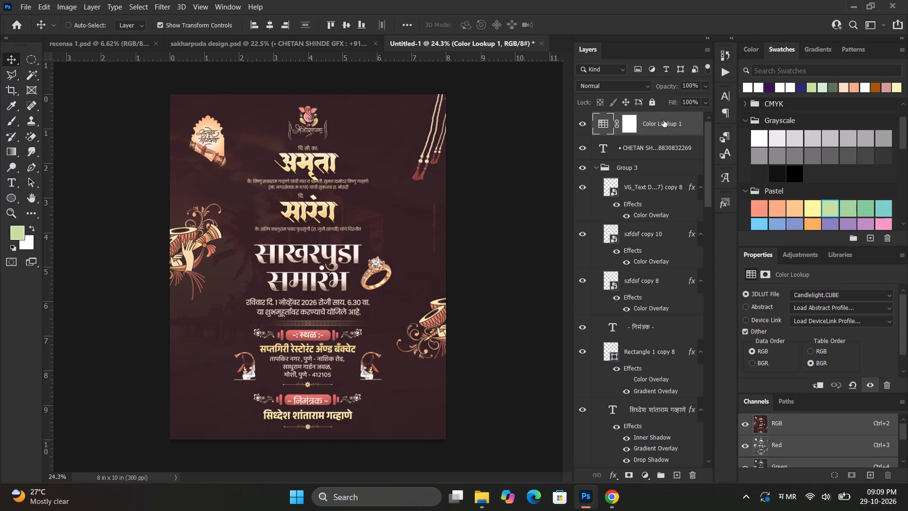
key(super+space)
key(super+space)
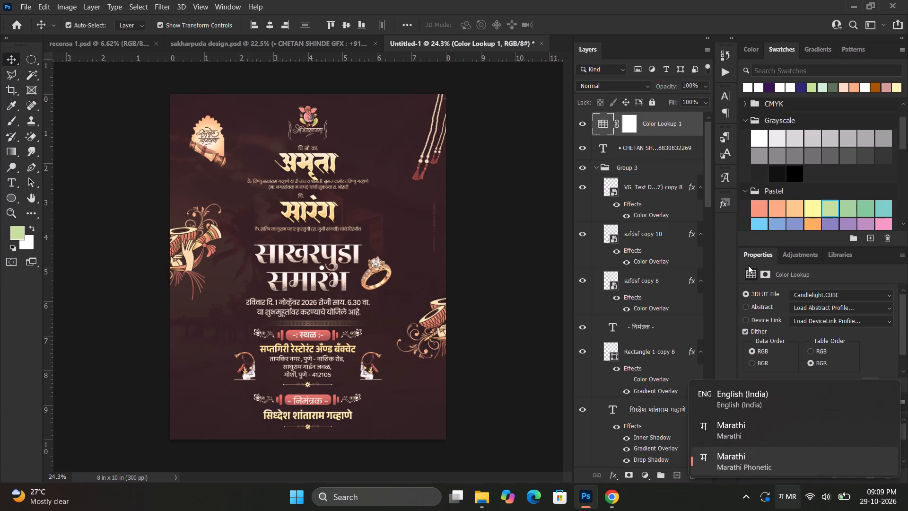
key(ctrl+Return)
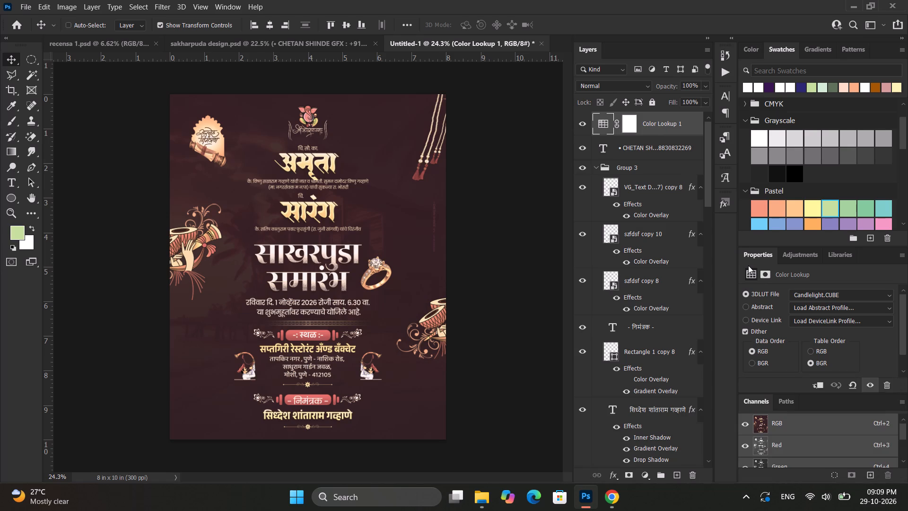
Move the Color Lookup 1 layer down the stack, placing it directly above Layer 3 and below Rectangle 3.
key(ctrl+shift+bracketright)
key(ctrl+bracketleft)
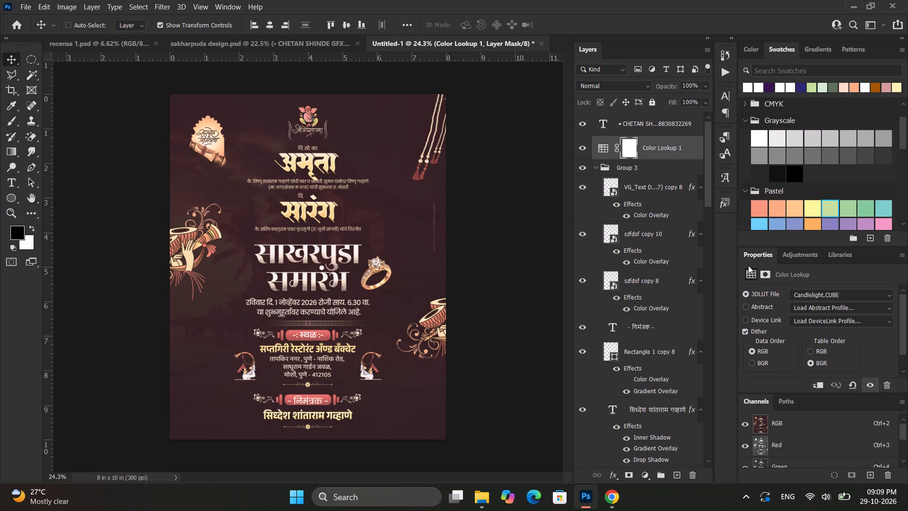
key(ctrl+shift+bracketleft)
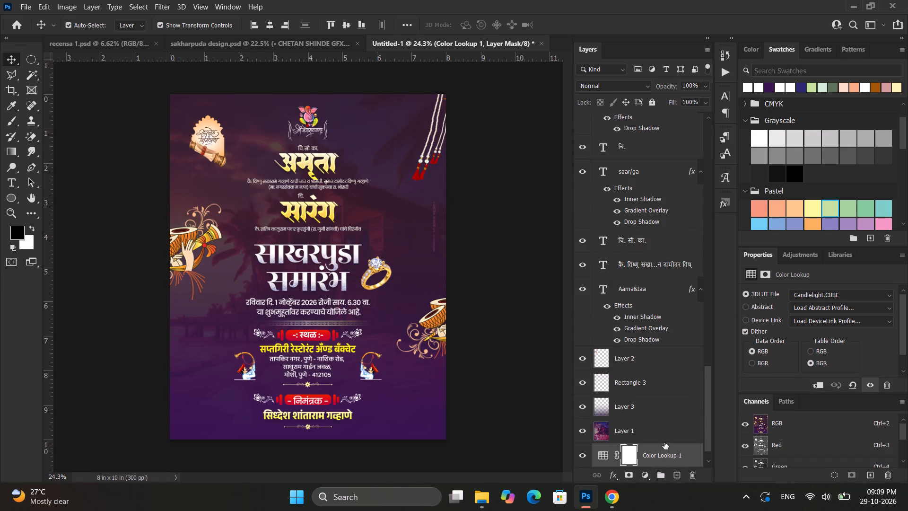
drag(667, 450, 660, 423)
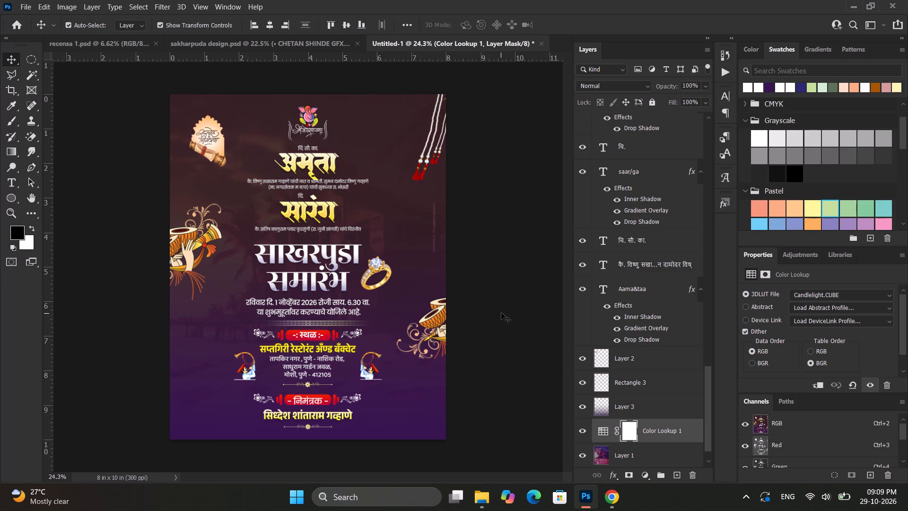
drag(665, 425, 666, 404)
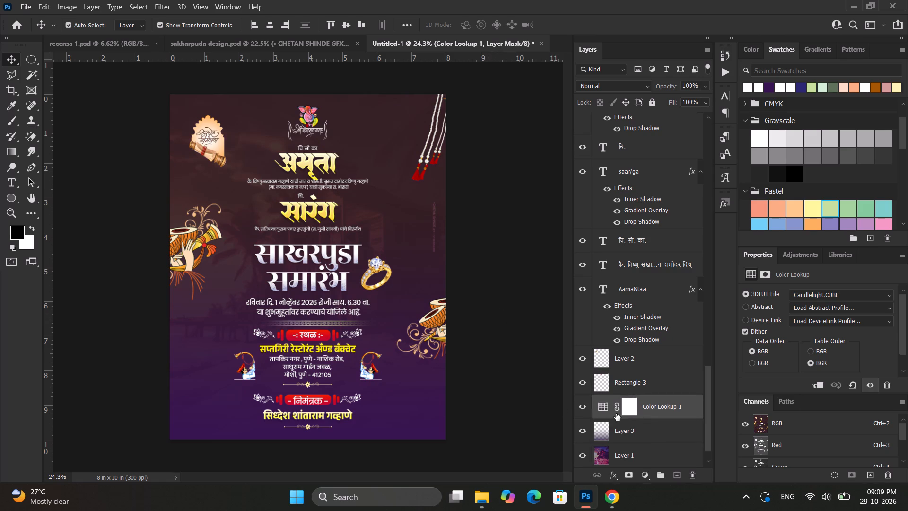
click(483, 280)
alt+scroll(405, 291, down, 4)
alt+scroll(395, 291, up, 5)
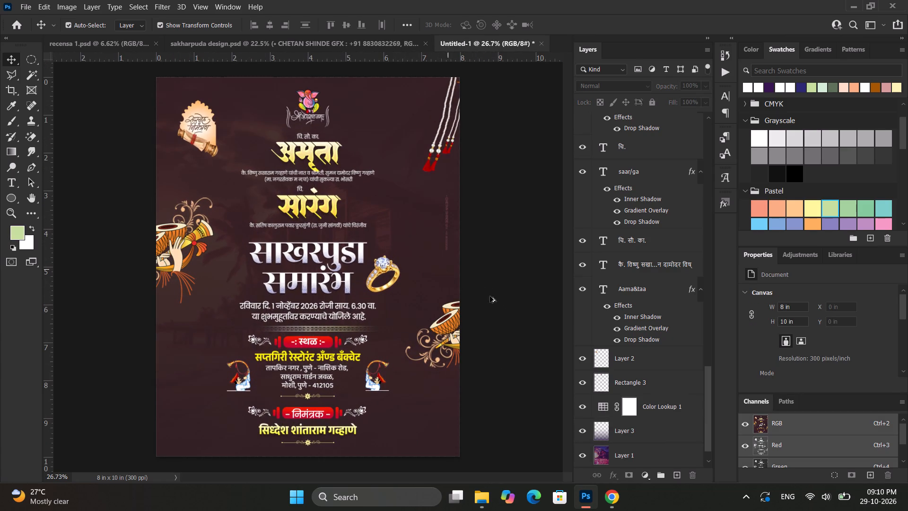
Set the Color Lookup 1 adjustment's 3DLUT file to Kodak 5218 Kodak 2383 and check the graded background.
click(658, 413)
click(840, 298)
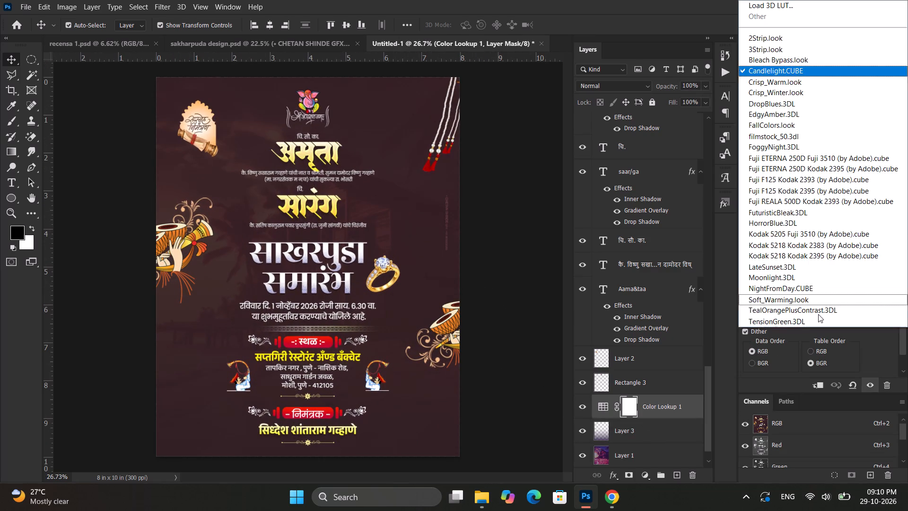
click(800, 264)
key(Up)
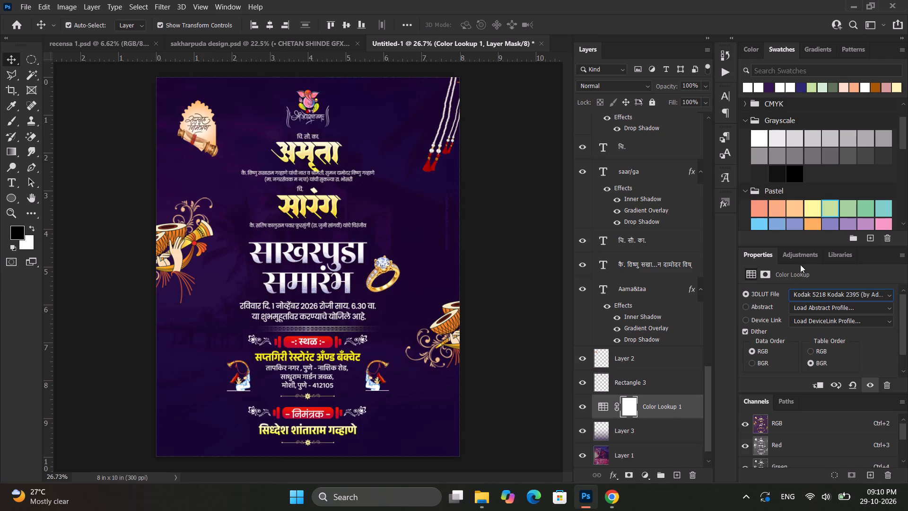
key(Up)
click(515, 251)
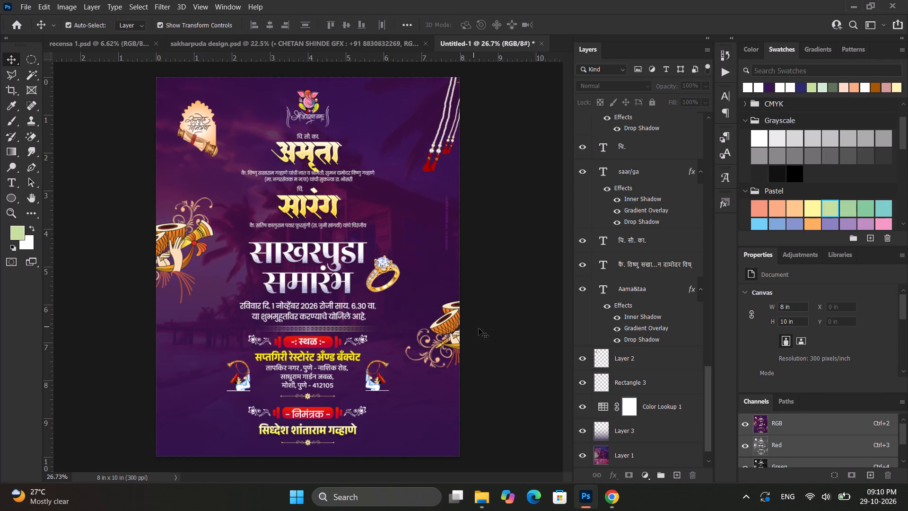
click(502, 328)
alt+scroll(502, 327, down, 2)
alt+scroll(502, 327, up, 3)
alt+scroll(474, 265, up, 1)
alt+scroll(474, 265, down, 3)
click(498, 259)
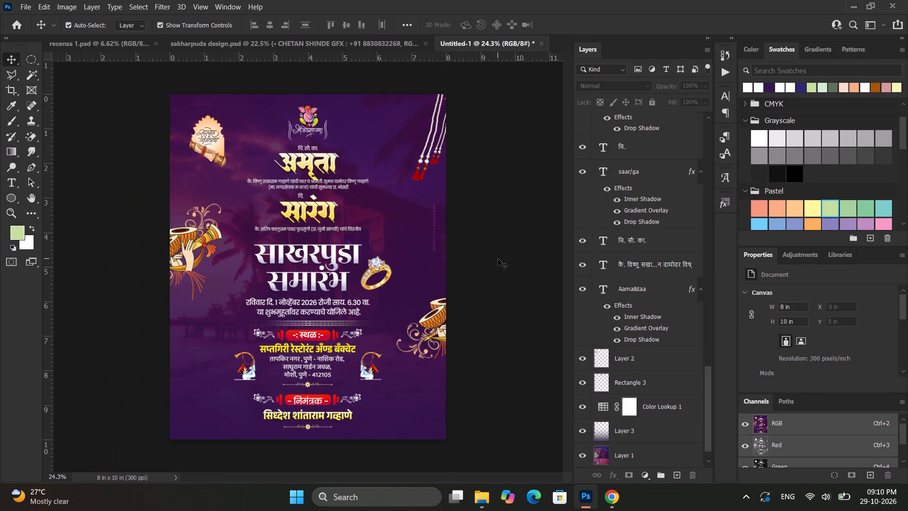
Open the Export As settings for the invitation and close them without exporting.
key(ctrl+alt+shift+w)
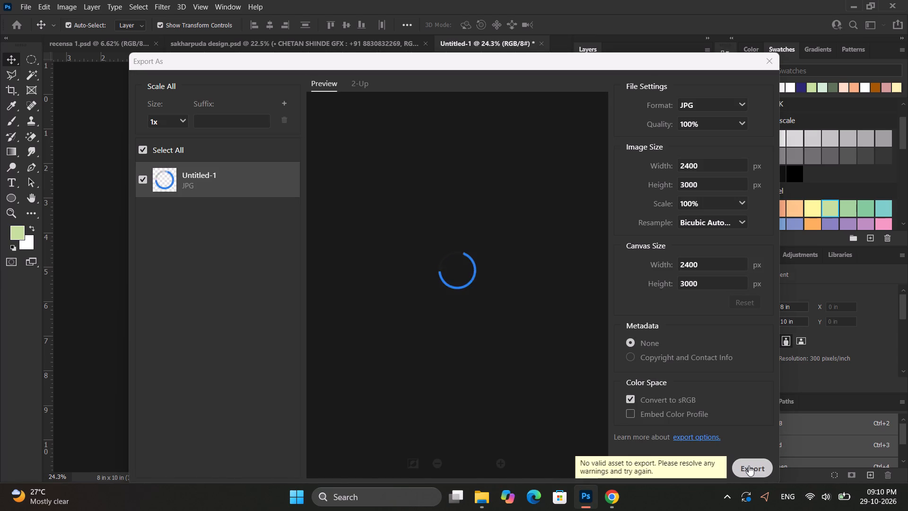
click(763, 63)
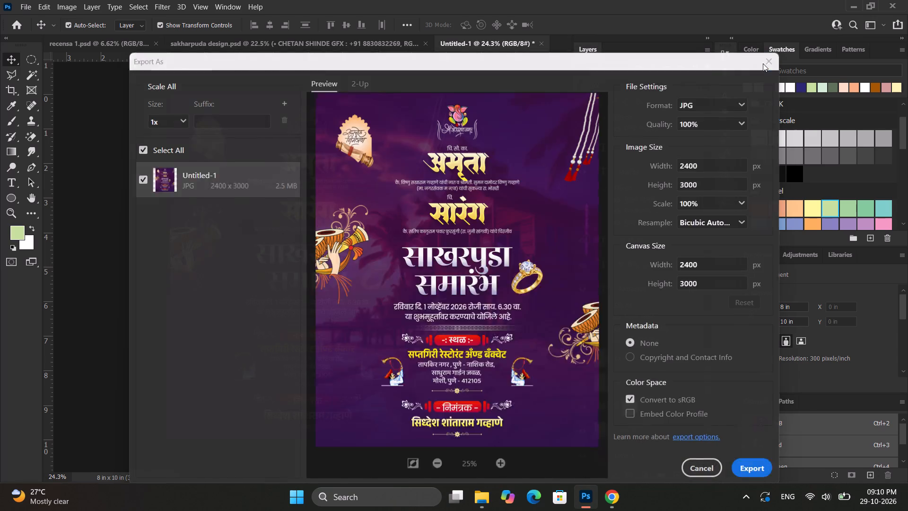
Enlarge the host's name below the निमंत्रक heading to 116.37% and nudge it down to about Y 9.12 in.
alt+scroll(283, 412, up, 5)
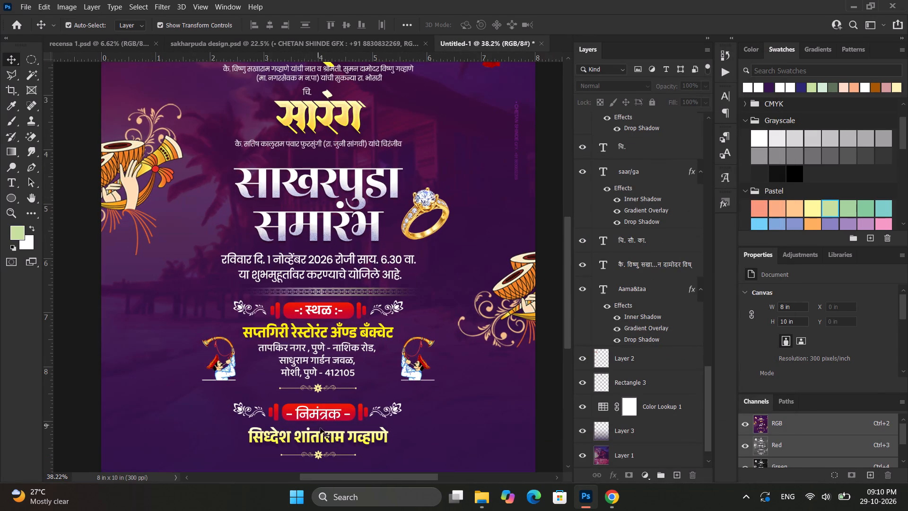
click(338, 441)
alt+drag(387, 442, 400, 452)
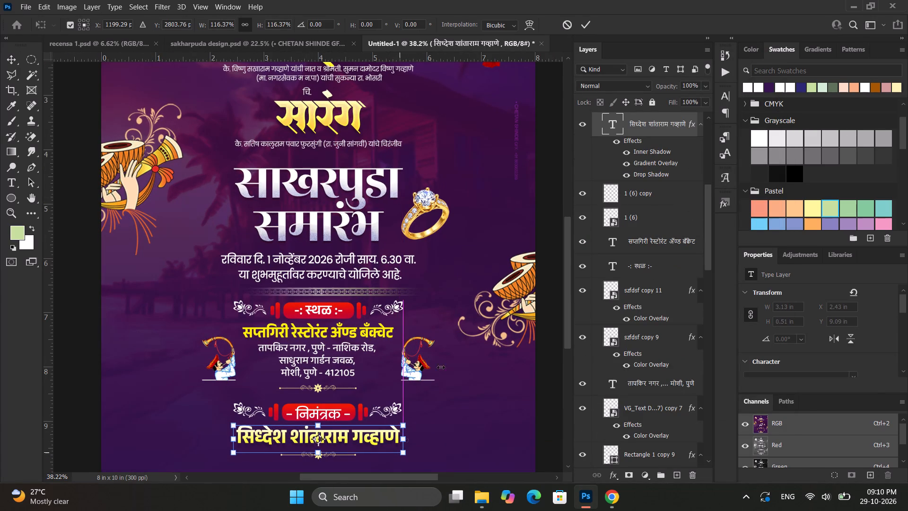
click(594, 25)
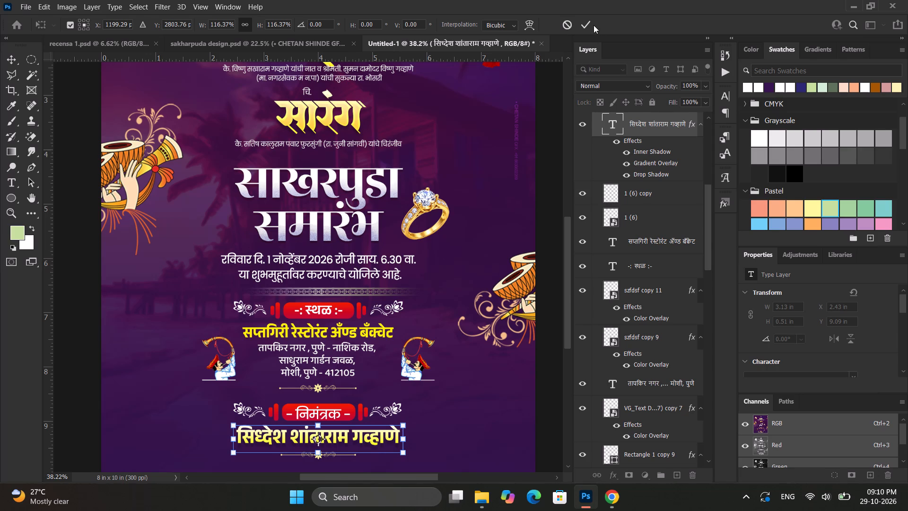
click(586, 28)
key(shift+Down)
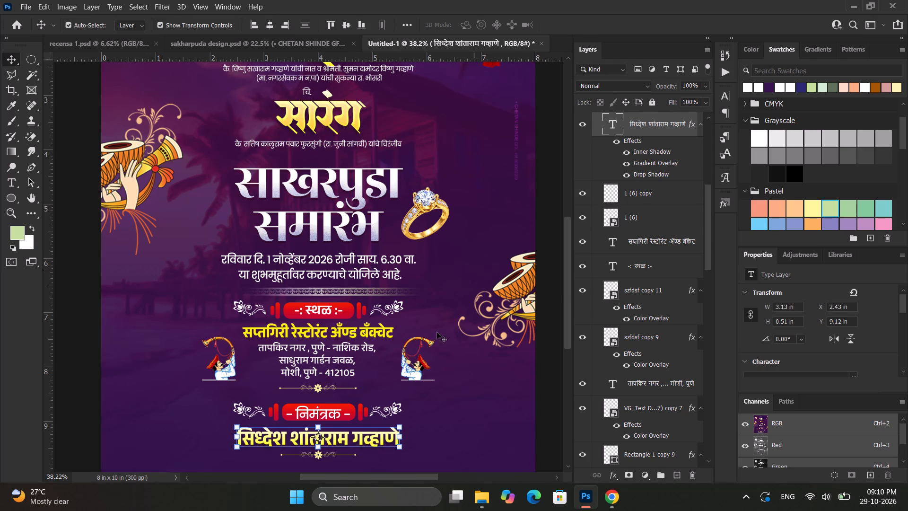
scroll(434, 377, down, 8)
click(450, 432)
alt+scroll(449, 433, down, 7)
click(477, 410)
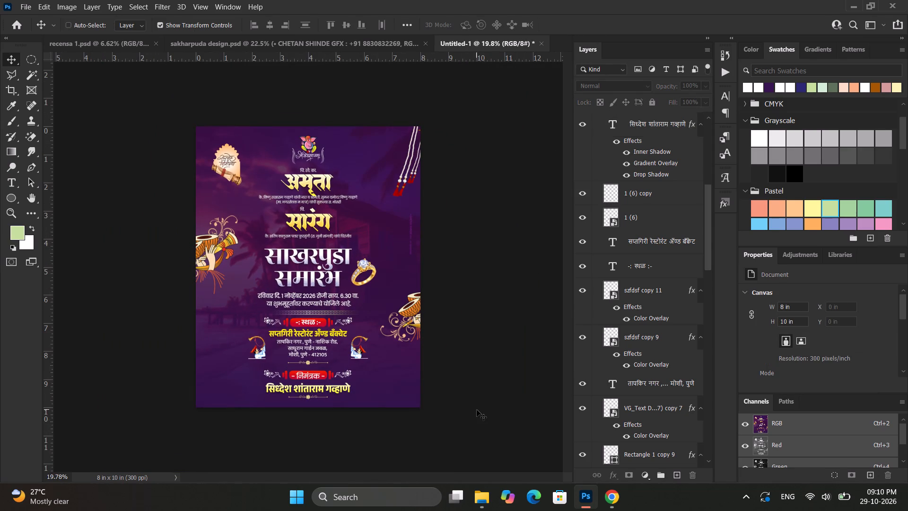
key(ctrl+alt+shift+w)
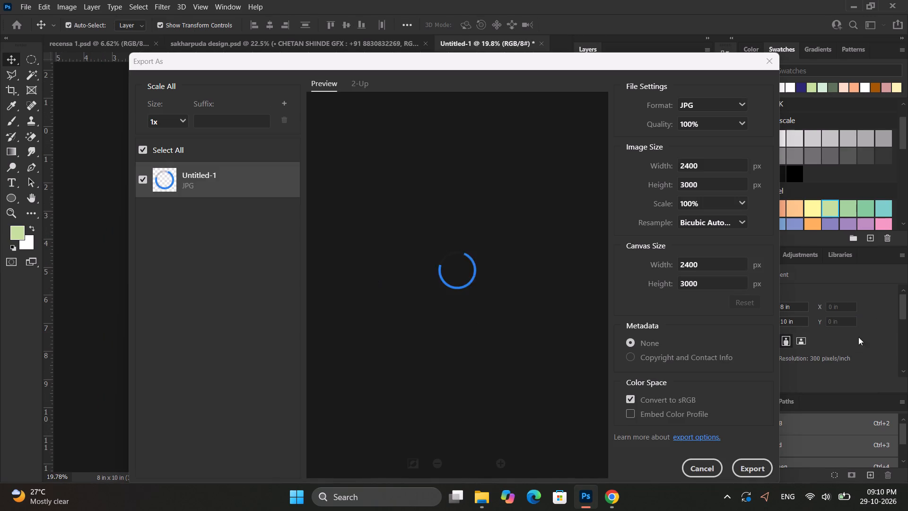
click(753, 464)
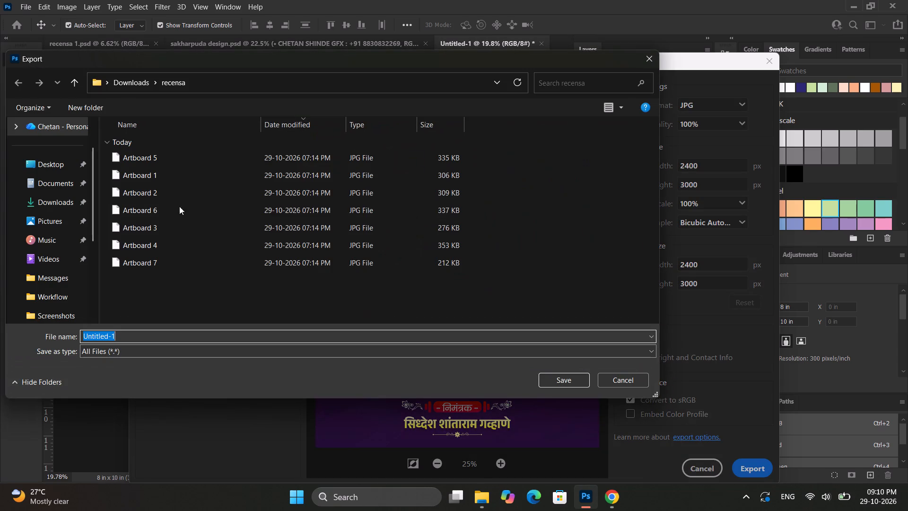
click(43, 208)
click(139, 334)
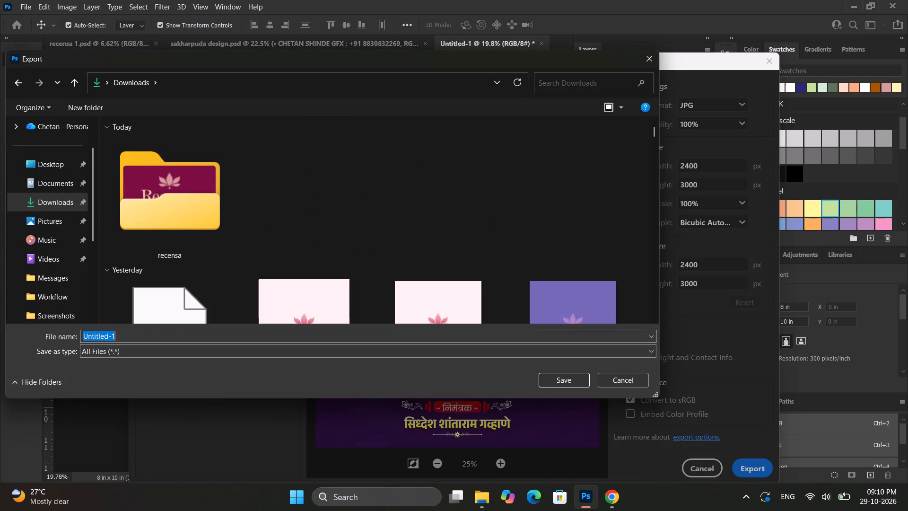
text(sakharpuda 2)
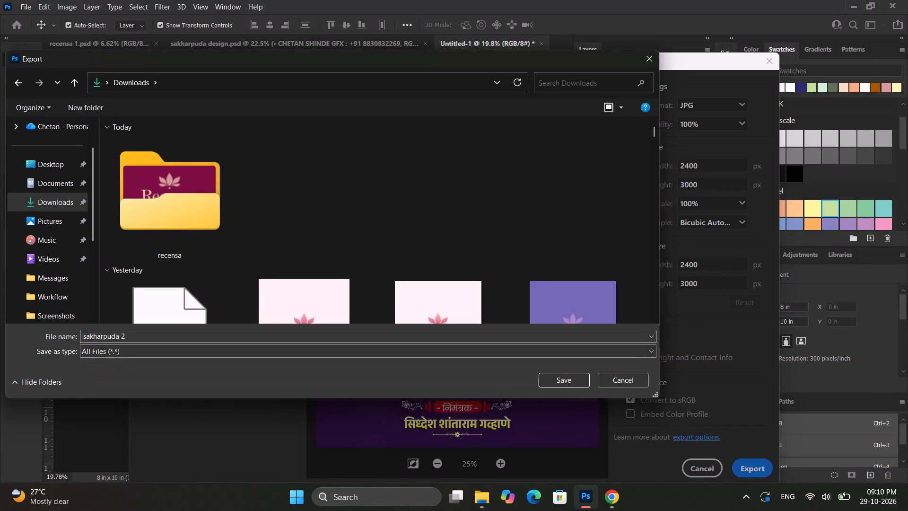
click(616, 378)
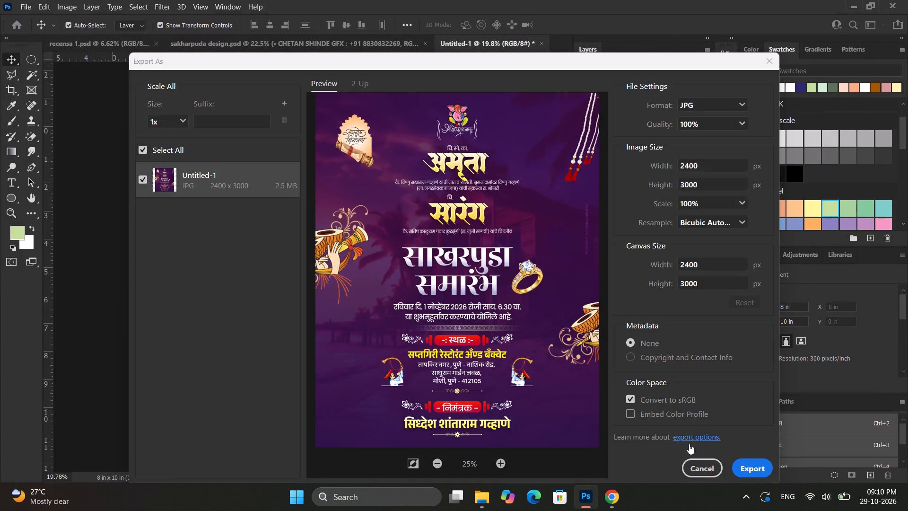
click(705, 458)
Change the font of the साखरपुडा heading text to Infinity-46.
click(311, 253)
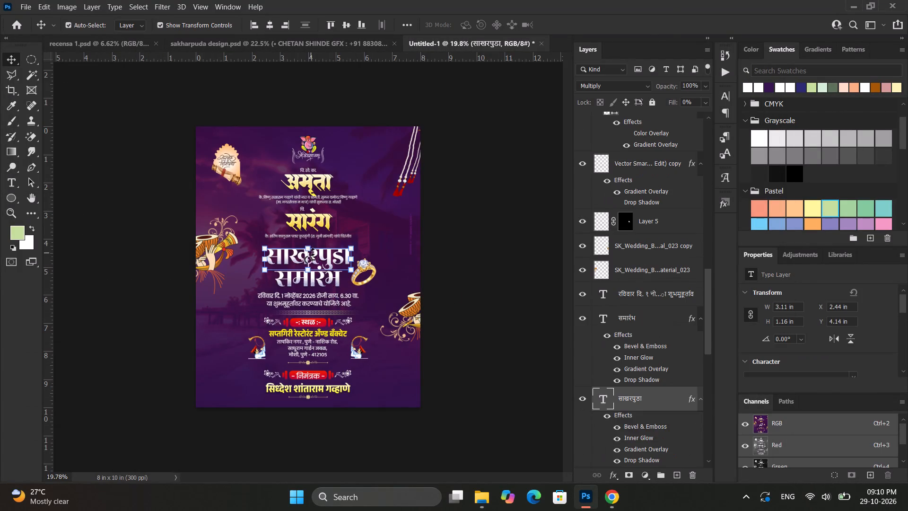
alt+scroll(313, 252, up, 10)
double_click(339, 249)
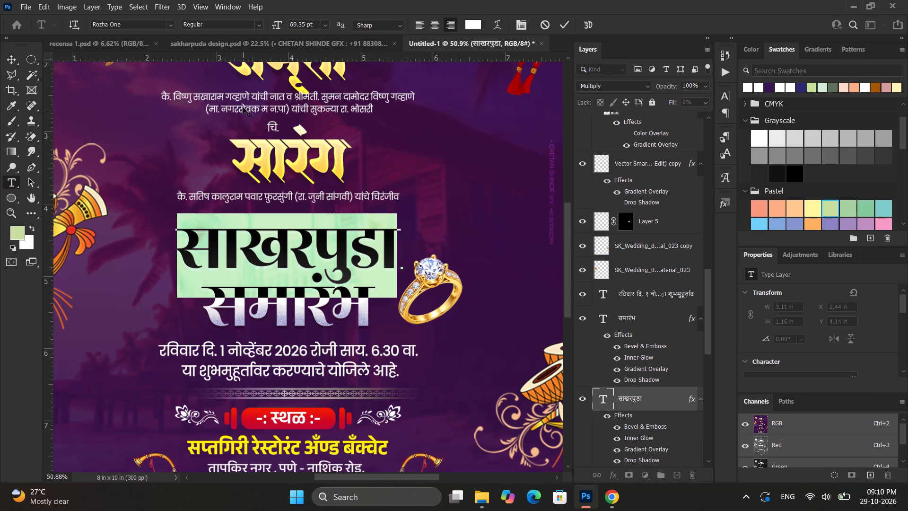
click(153, 25)
text(ane)
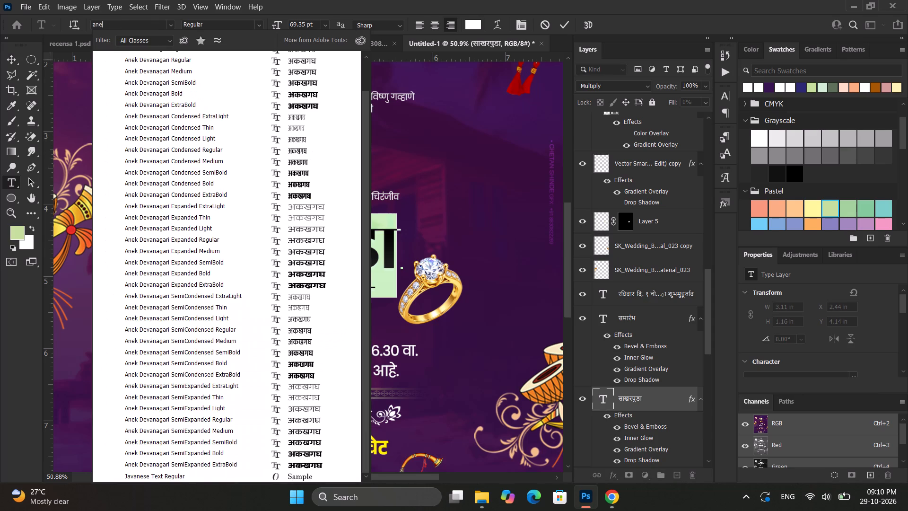
key(ctrl+a)
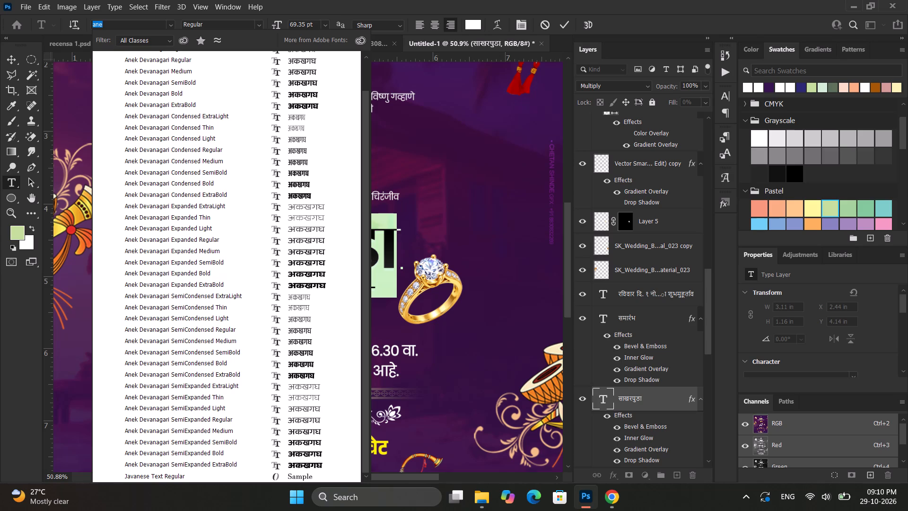
text(inf)
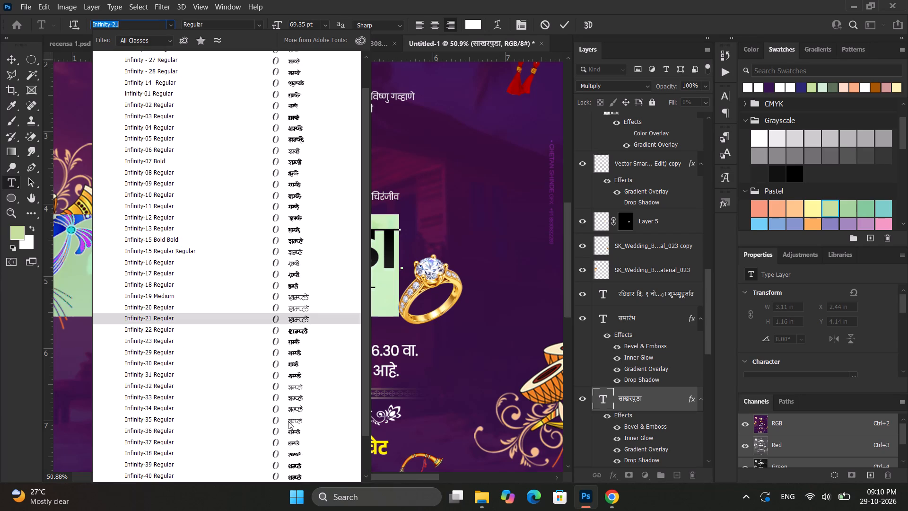
scroll(288, 423, down, 4)
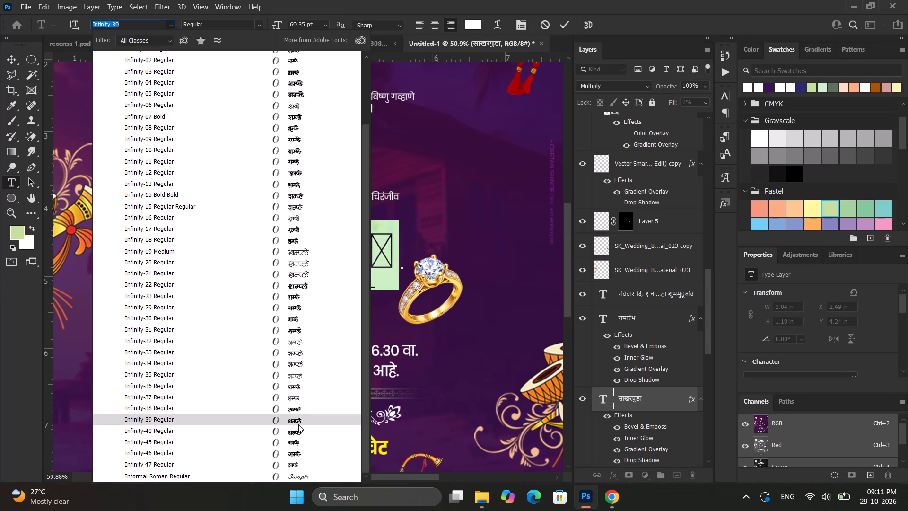
click(301, 454)
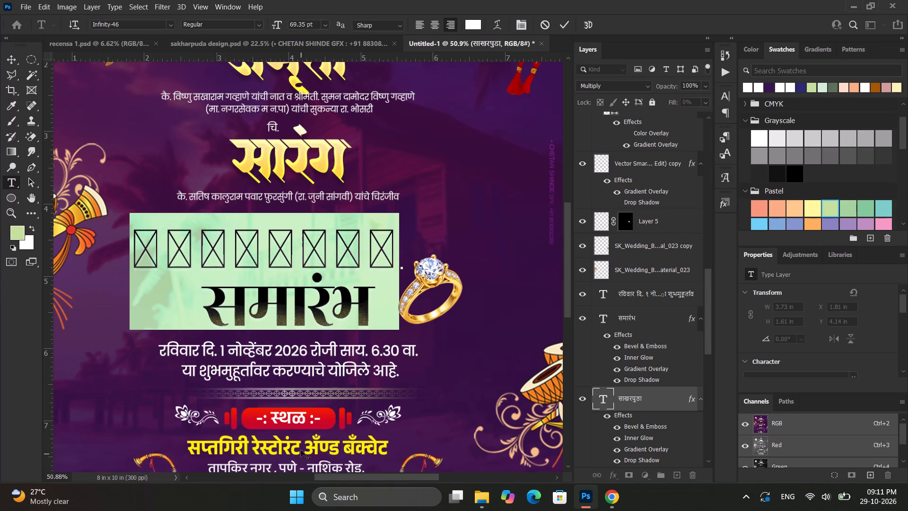
Retype the heading's first word, साखरपुडा, in the new font's encoding as saaKarpauDa.
text(saa)
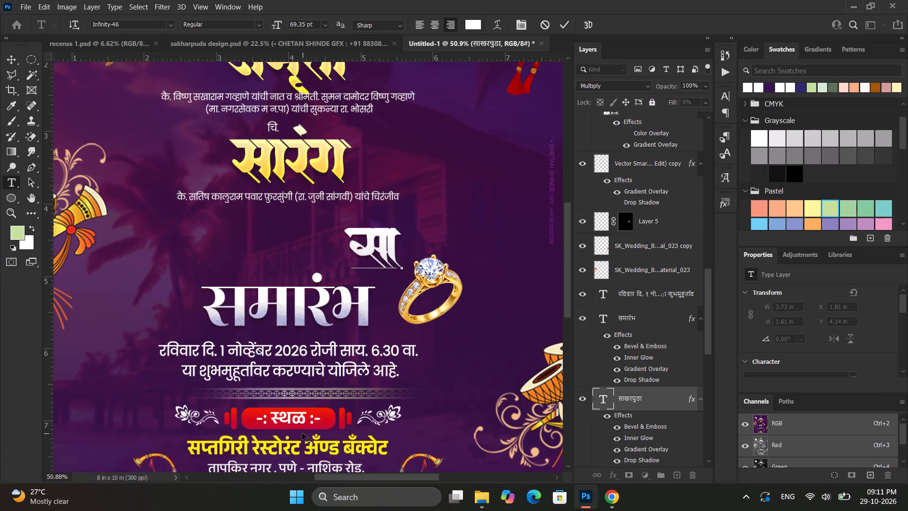
text(Ka)
key(r)
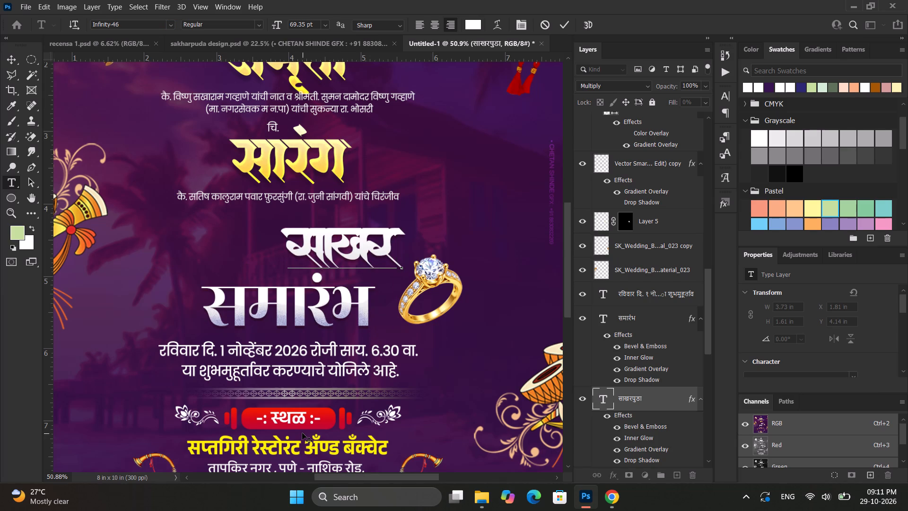
text(pa)
key(u)
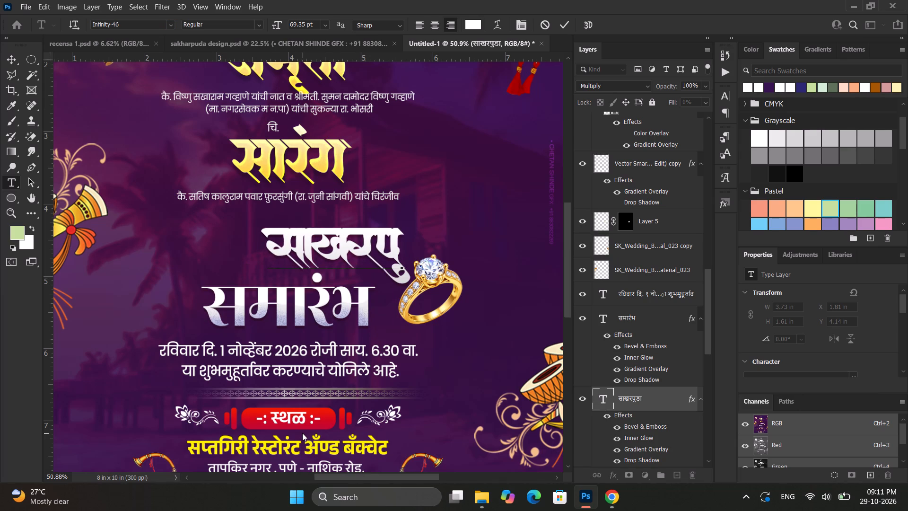
text(Sa)
key(BackSpace)
key(BackSpace)
text(Da)
Set the साखरपुडा heading's tracking to 0 and centre the heading horizontally on the invitation.
key(ctrl+a)
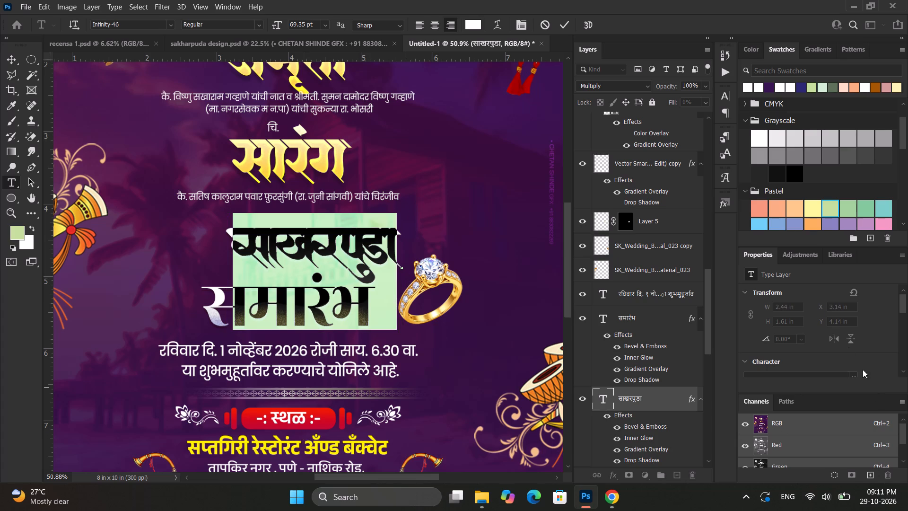
scroll(828, 310, down, 8)
drag(842, 349, 815, 355)
key(0)
key(Return)
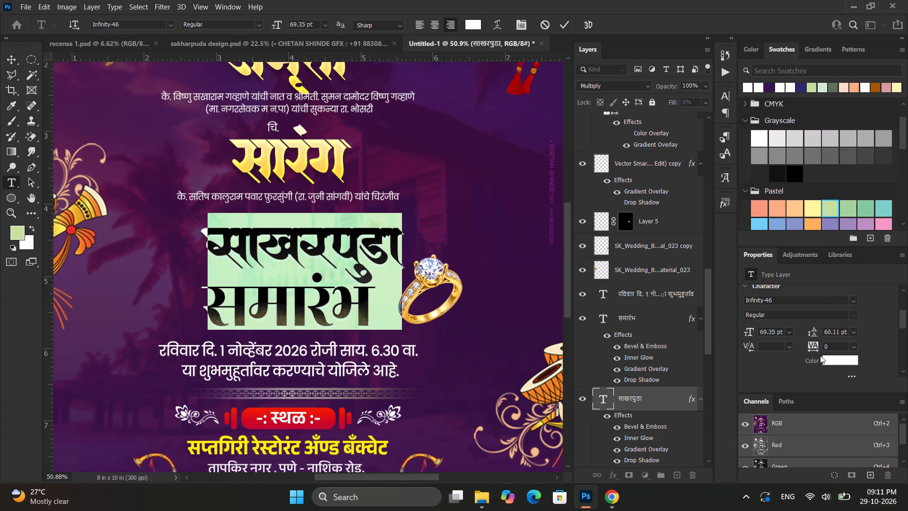
click(12, 62)
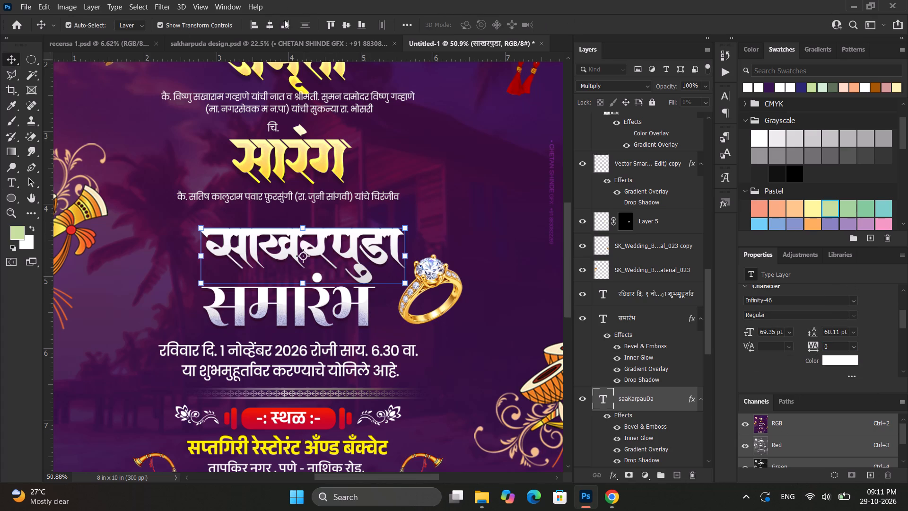
click(267, 22)
alt+scroll(402, 253, down, 8)
click(525, 273)
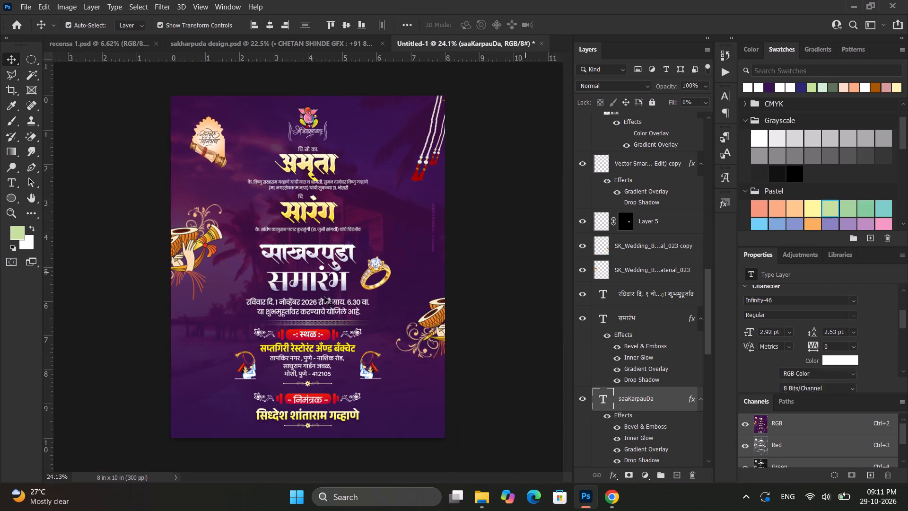
Change the font of the समारंभ heading text to Infinity-46 to match the word above it.
alt+scroll(323, 297, up, 9)
click(325, 265)
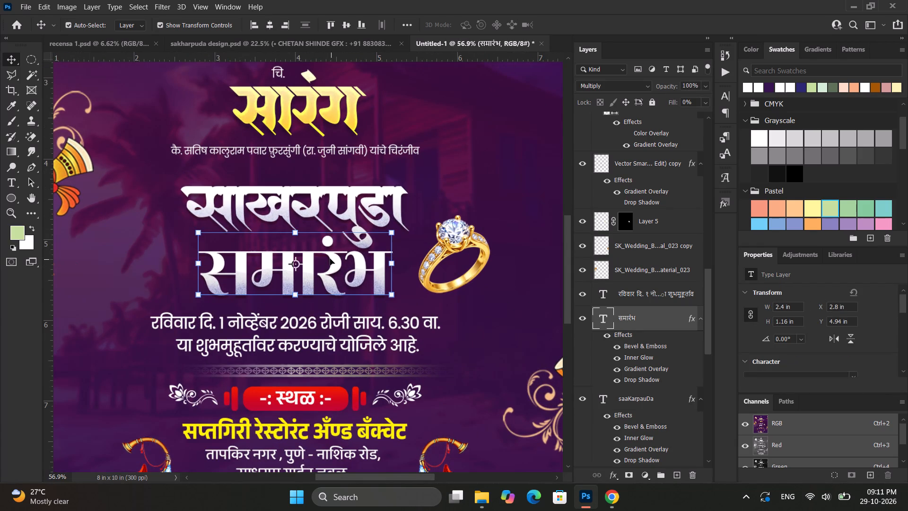
double_click(329, 256)
click(126, 28)
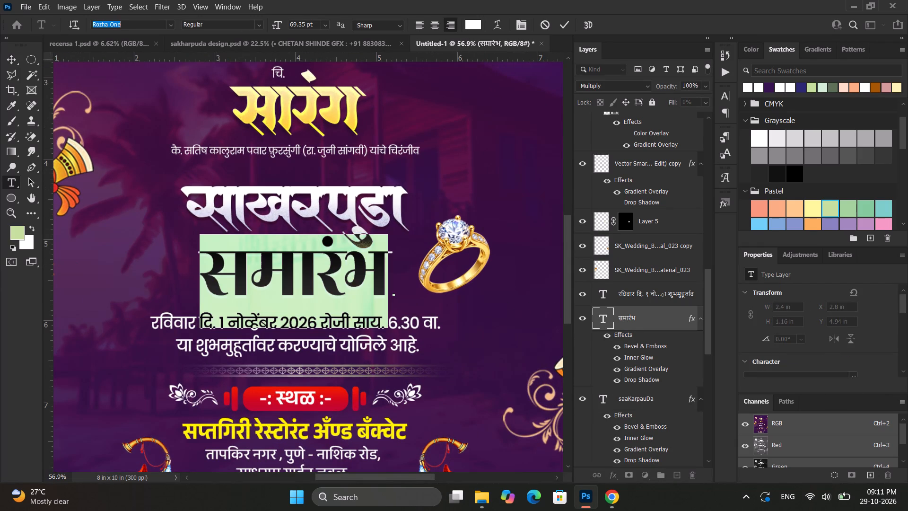
click(169, 24)
scroll(161, 64, up, 10)
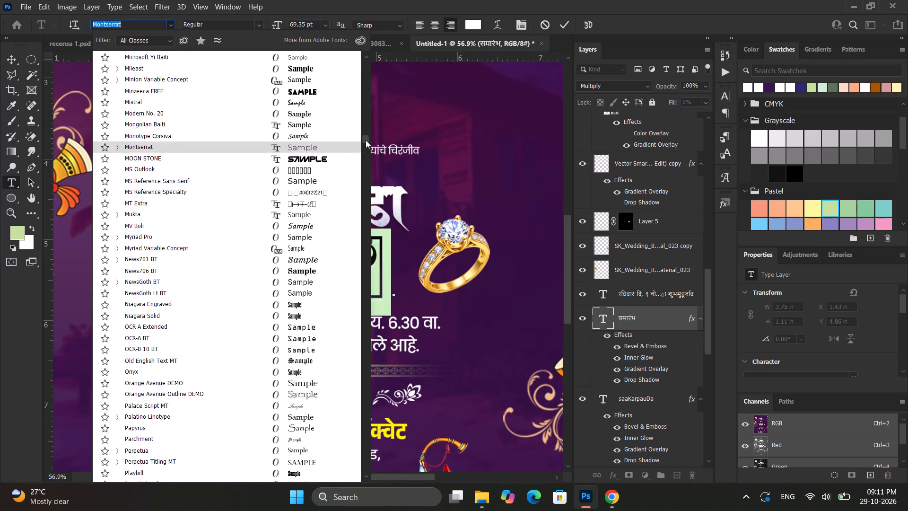
drag(367, 140, 370, 60)
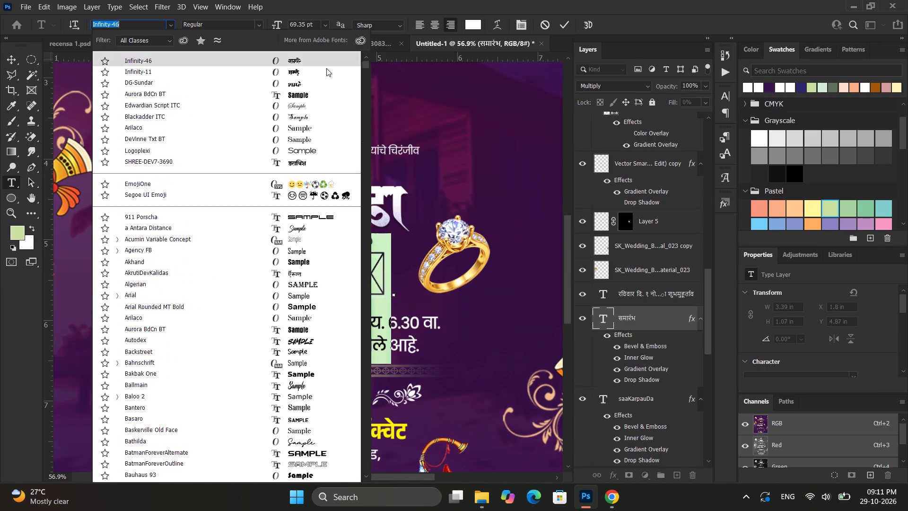
click(320, 63)
Retype समारंभ in the new font's encoding as samaar/Ba and set its tracking to 0.
text(sama)
key(a)
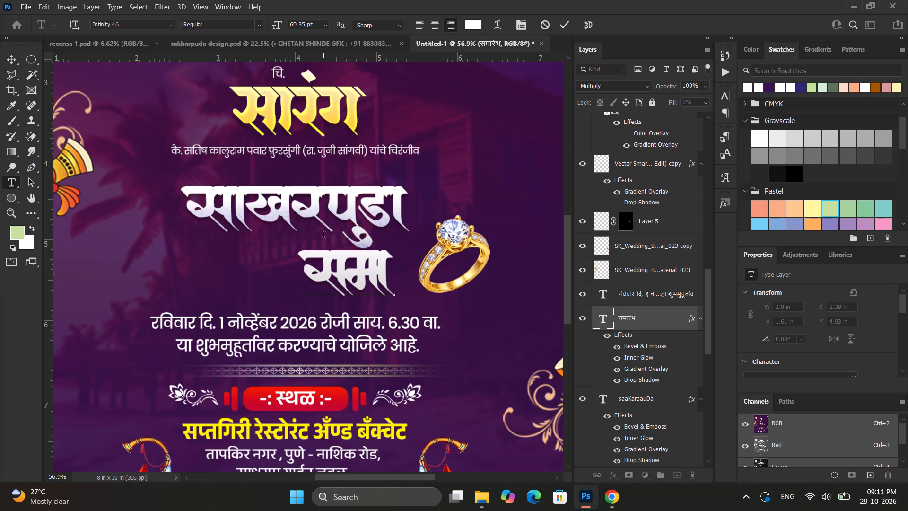
text(r/Ba)
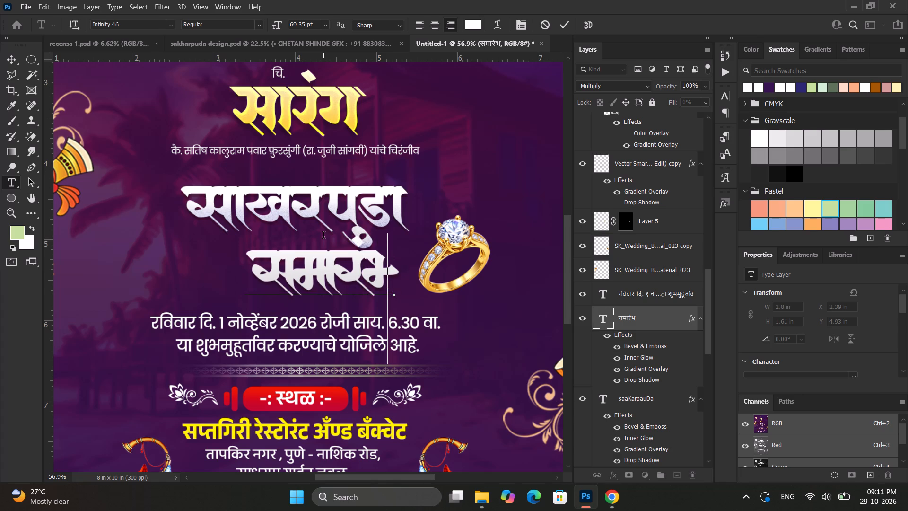
key(ctrl+a)
scroll(822, 321, down, 6)
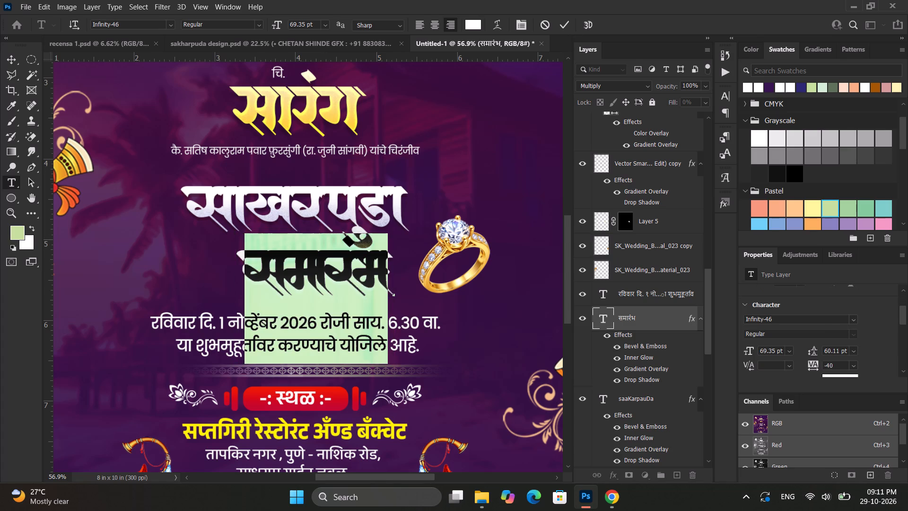
click(836, 370)
drag(836, 365, 816, 367)
key(0)
key(Return)
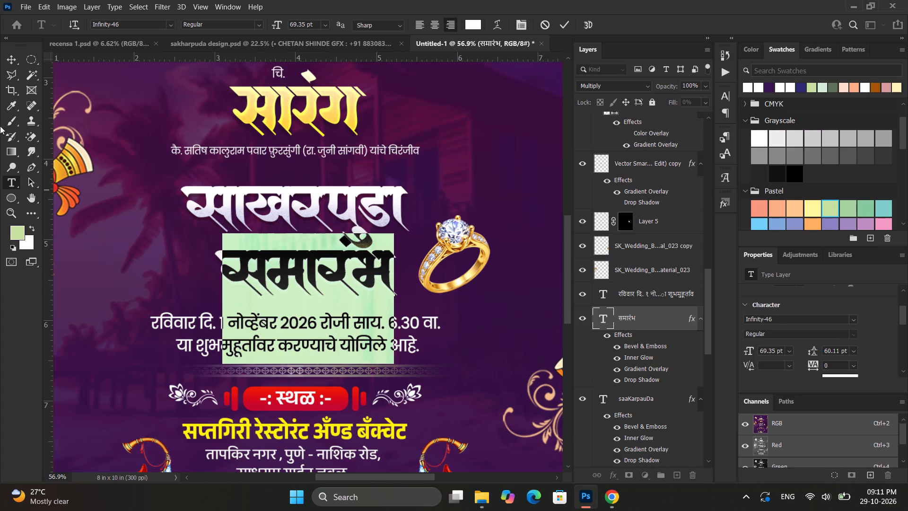
click(9, 59)
Shift the समारंभ word left to about X 2.85 in, centring it beneath साखरपुडा.
alt+scroll(352, 270, up, 4)
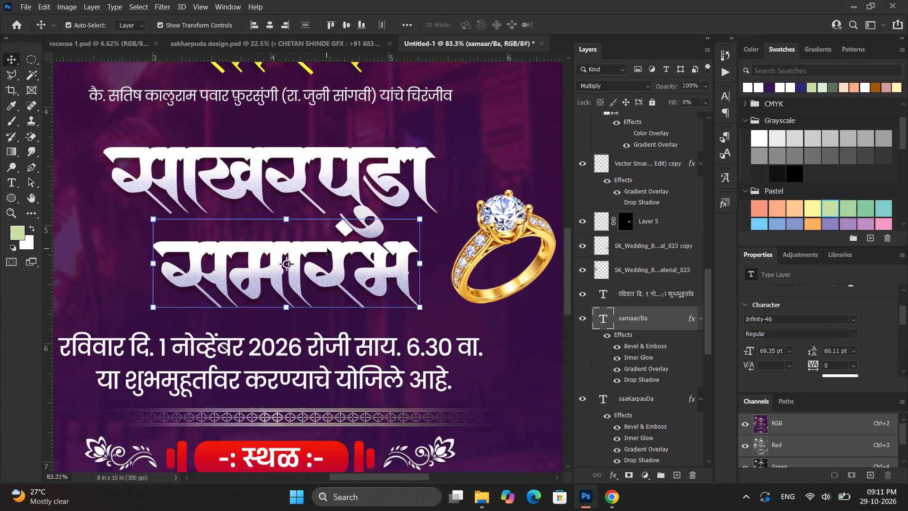
drag(328, 247, 310, 246)
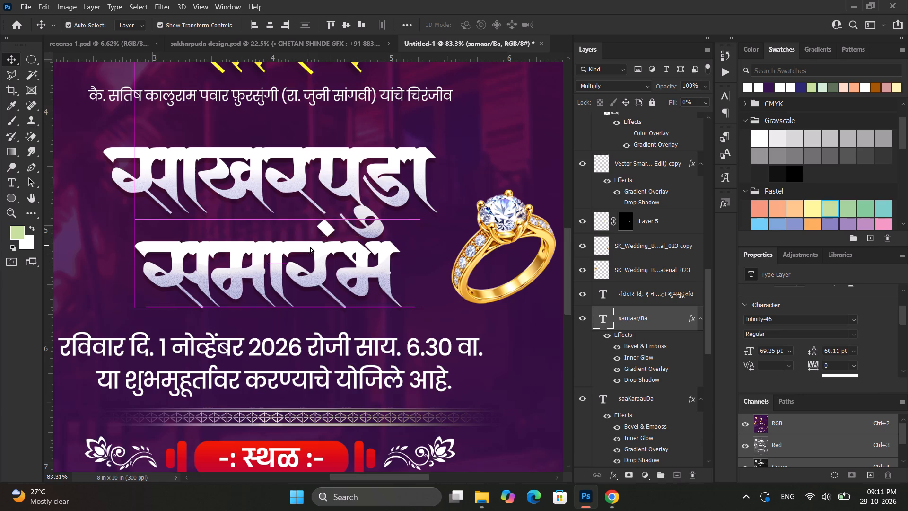
alt+scroll(314, 249, down, 13)
click(527, 232)
alt+scroll(498, 241, down, 2)
click(498, 243)
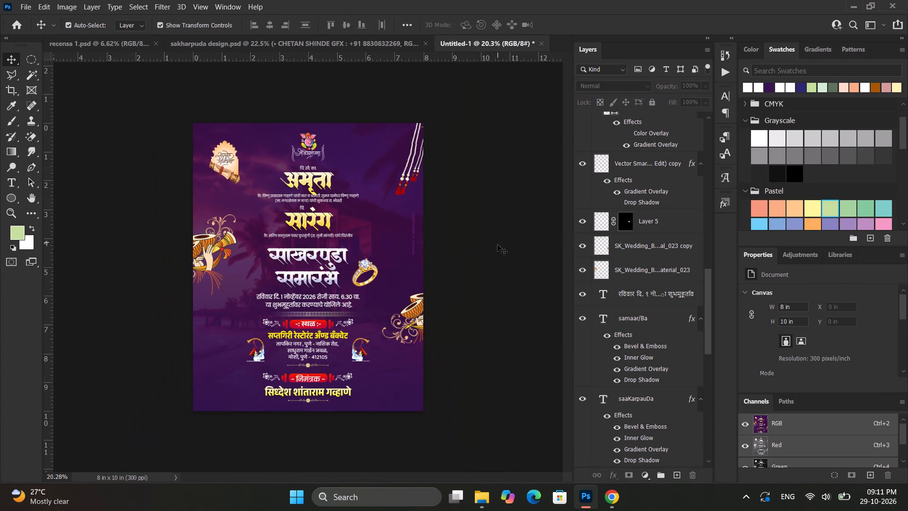
Move the समारंभ word up closer beneath साखरपुडा, to about X 2.84 in, Y 4.81 in.
alt+scroll(280, 293, up, 12)
click(346, 284)
alt+scroll(351, 287, up, 4)
drag(337, 279, 332, 262)
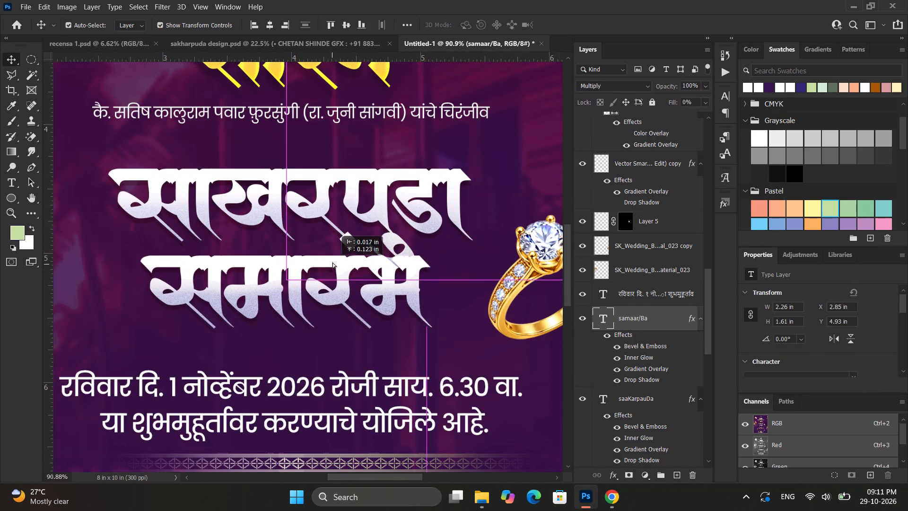
drag(332, 262, 335, 266)
alt+scroll(335, 269, down, 7)
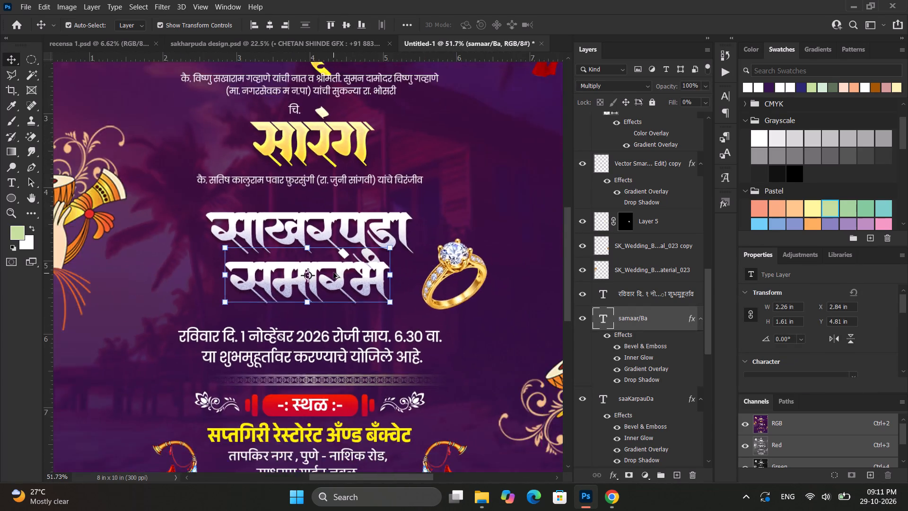
alt+scroll(333, 273, down, 5)
click(525, 284)
alt+scroll(489, 284, down, 1)
alt+scroll(354, 265, up, 4)
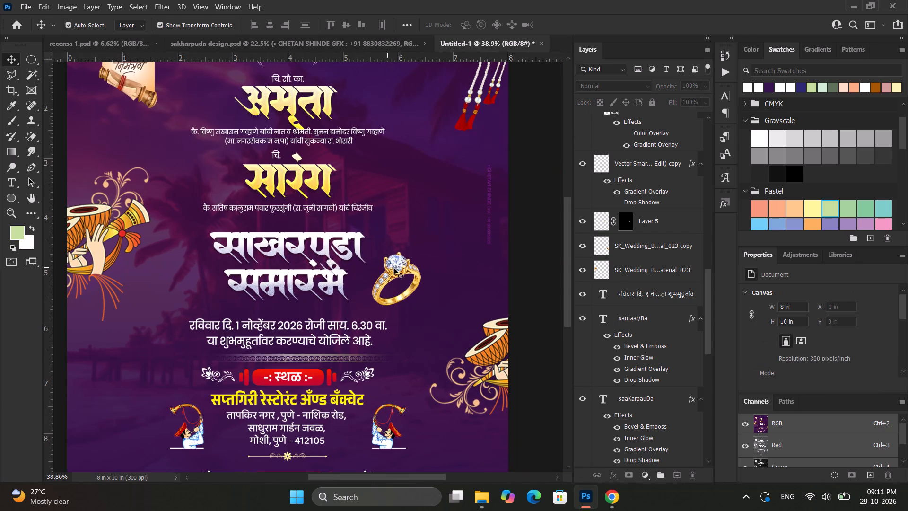
Nudge the two-line date and time text up slightly, closer beneath the साखरपुडा समारंभ heading.
click(394, 268)
click(403, 265)
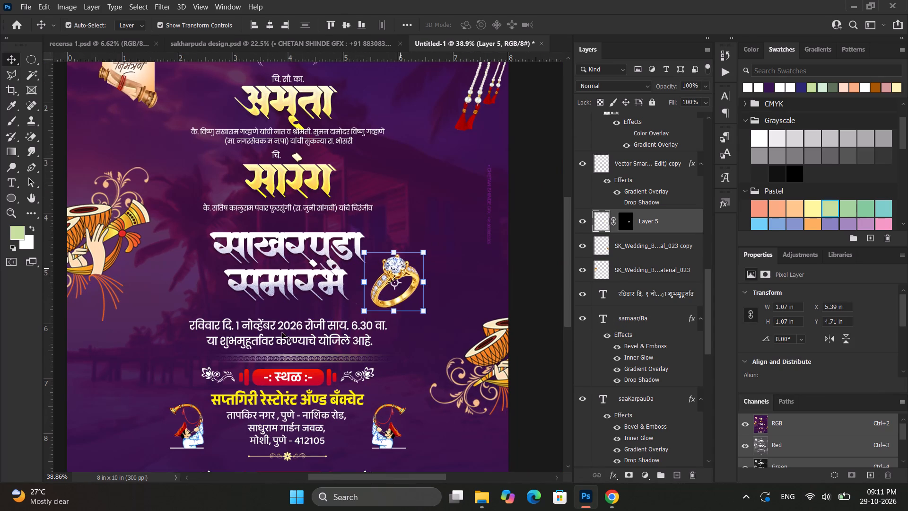
click(279, 332)
key(shift+Up)
key(shift+Up)
scroll(489, 292, down, 6)
click(538, 247)
alt+scroll(536, 247, down, 6)
alt+click(535, 247)
alt+scroll(203, 252, up, 2)
alt+scroll(316, 259, down, 2)
click(529, 256)
alt+scroll(368, 257, up, 4)
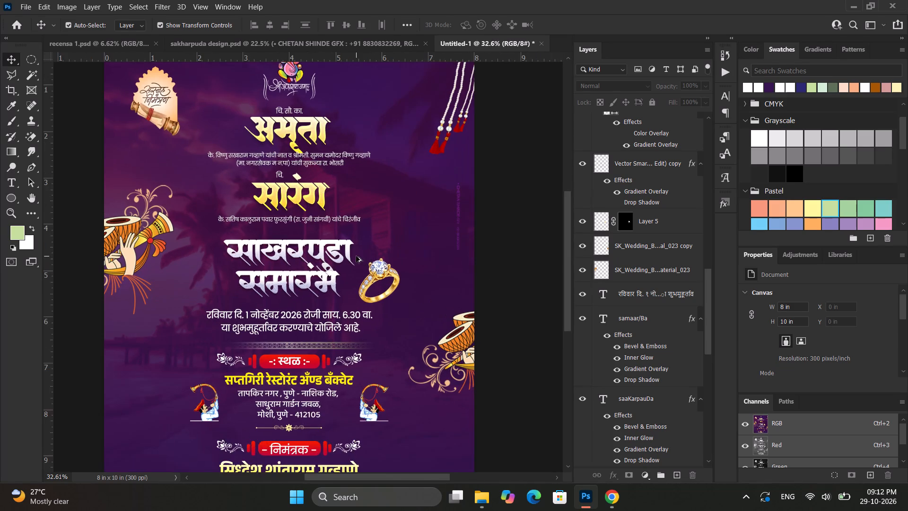
Replace the र in समारंभ with the Infinity-46 alternate glyph whose long curved tail sweeps under the word towards the ring.
ctrl+scroll(356, 256, up, 3)
alt+scroll(340, 253, up, 8)
click(312, 308)
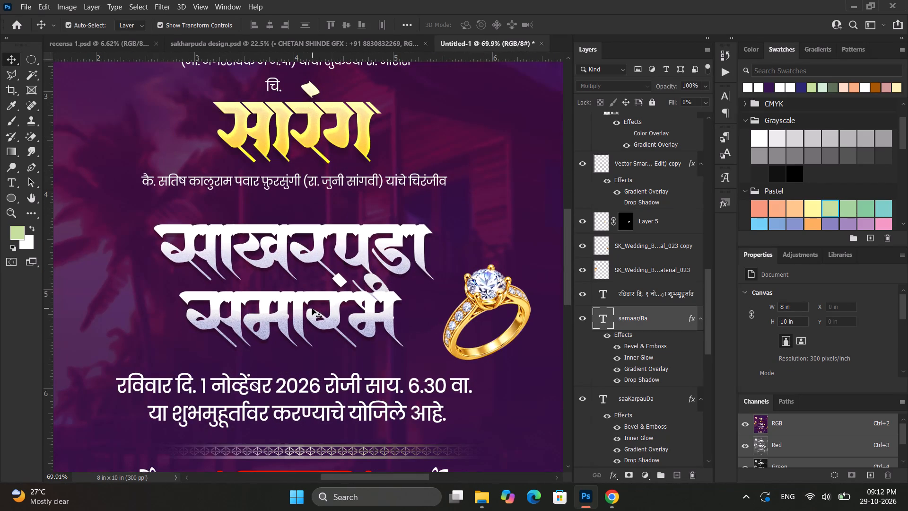
double_click(308, 313)
click(343, 315)
key(BackSpace)
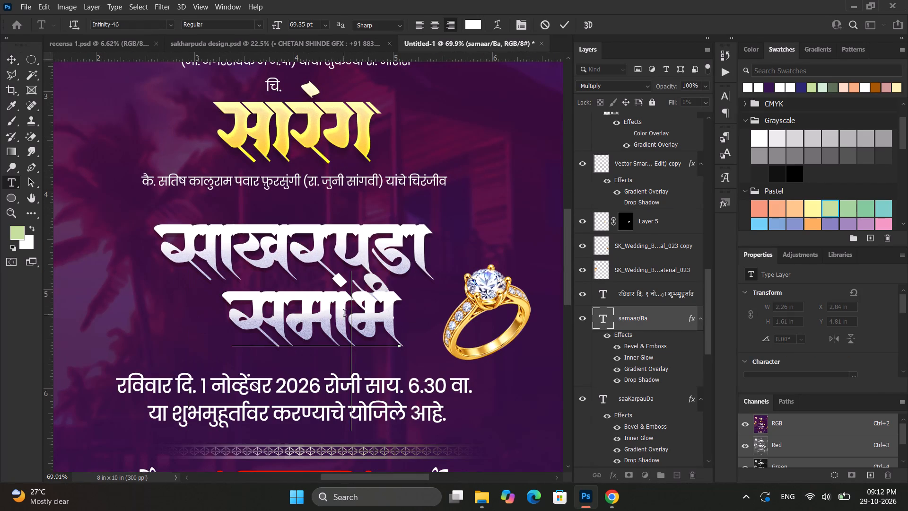
click(724, 181)
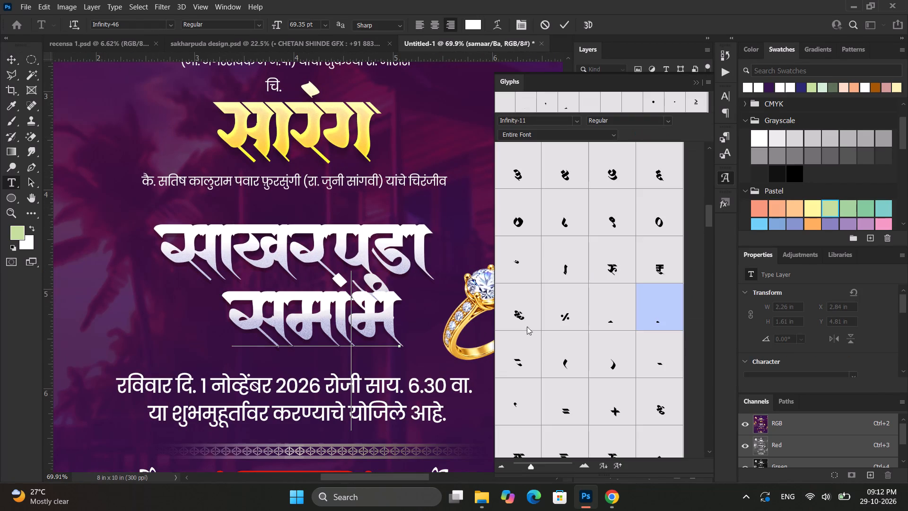
key(Right)
key(Left)
scroll(594, 382, down, 2)
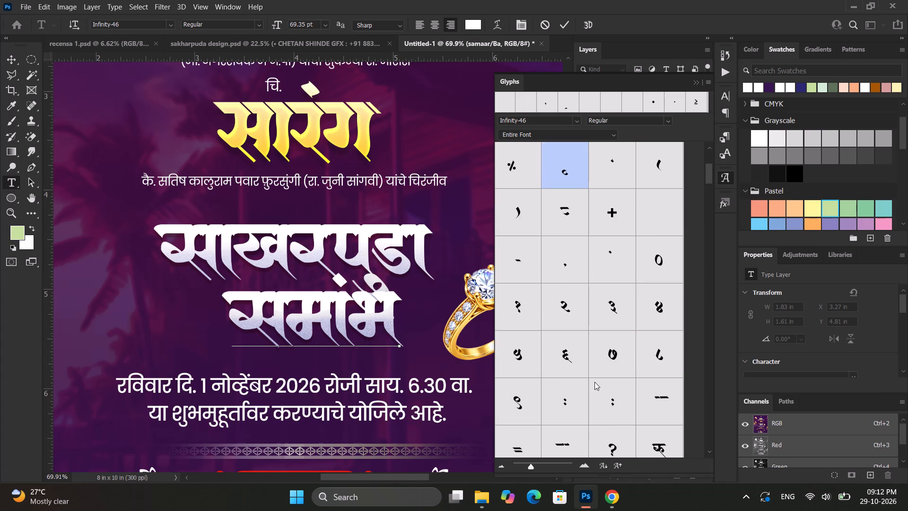
scroll(594, 382, down, 20)
scroll(594, 382, down, 6)
double_click(620, 353)
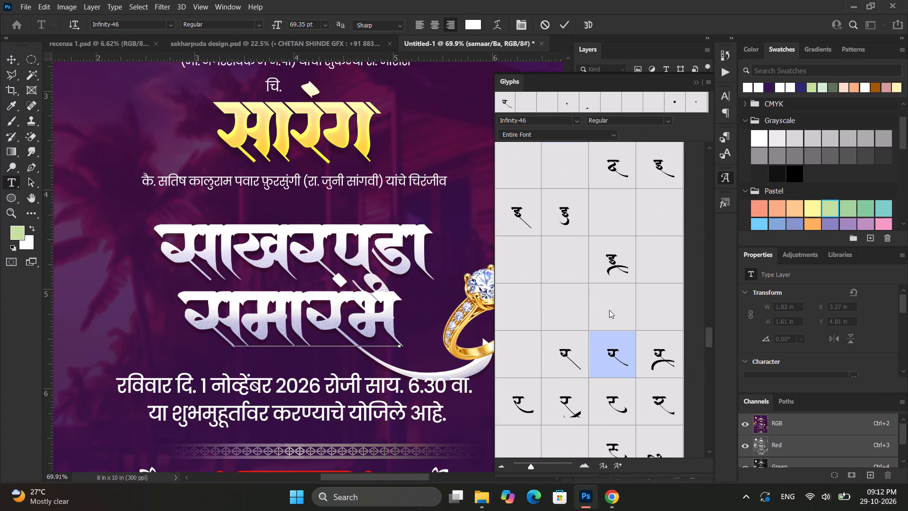
key(BackSpace)
double_click(522, 401)
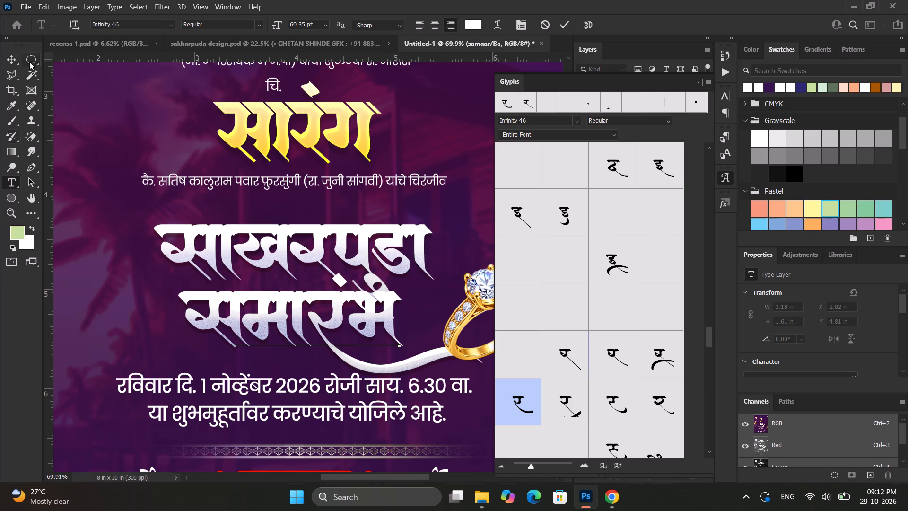
click(16, 54)
Move the ring image down and inward onto the र tail's end, to about X 5.07 in, Y 4.88 in.
scroll(417, 256, down, 17)
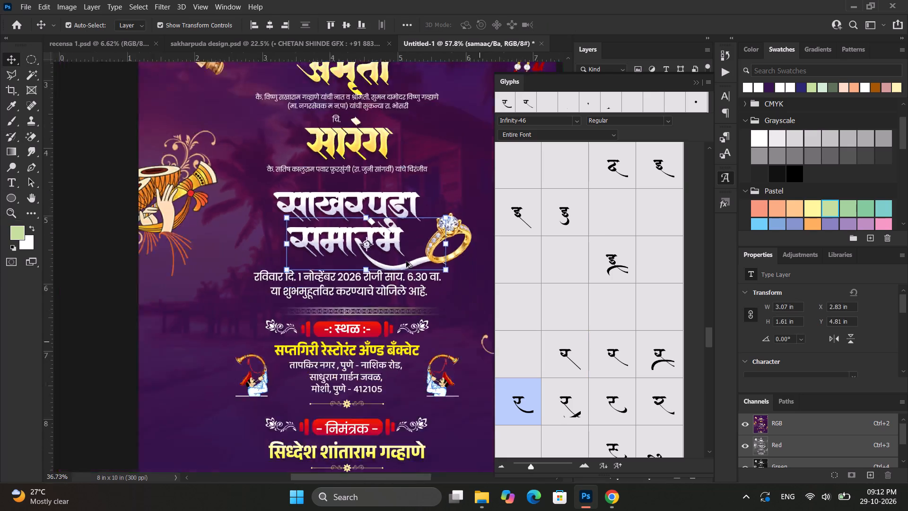
scroll(406, 261, down, 3)
alt+scroll(420, 258, down, 1)
click(471, 248)
alt+scroll(339, 296, up, 11)
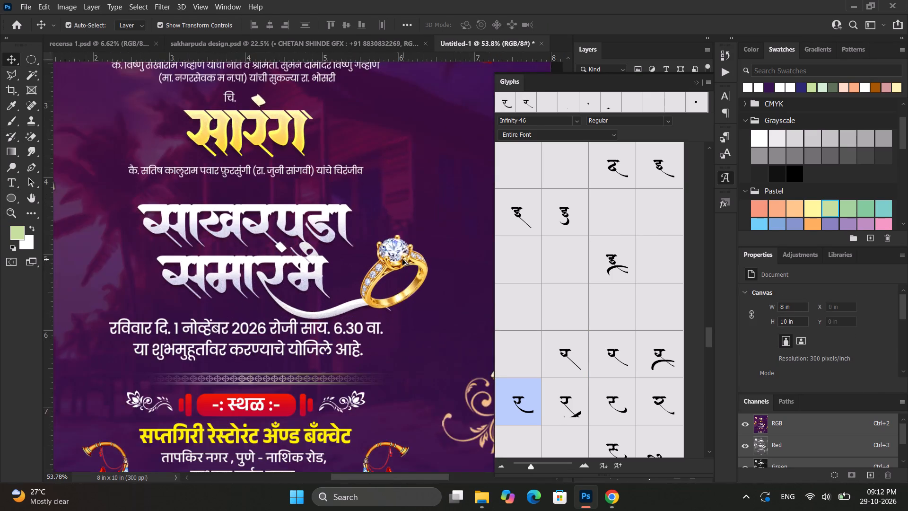
alt+scroll(402, 259, up, 2)
click(399, 256)
drag(390, 250, 354, 266)
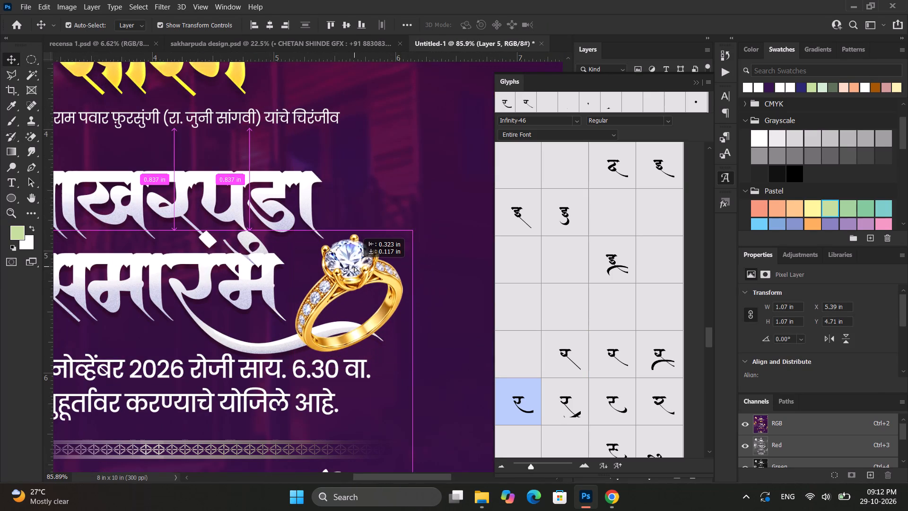
drag(354, 266, 350, 270)
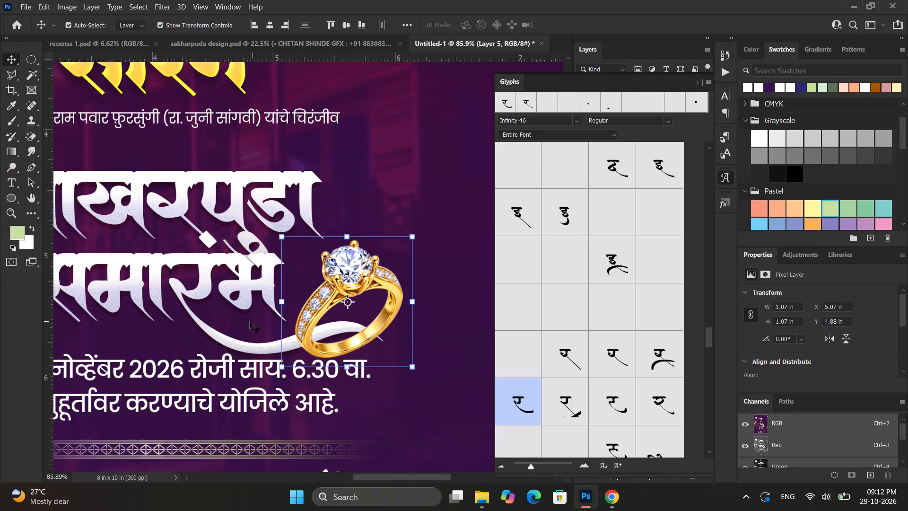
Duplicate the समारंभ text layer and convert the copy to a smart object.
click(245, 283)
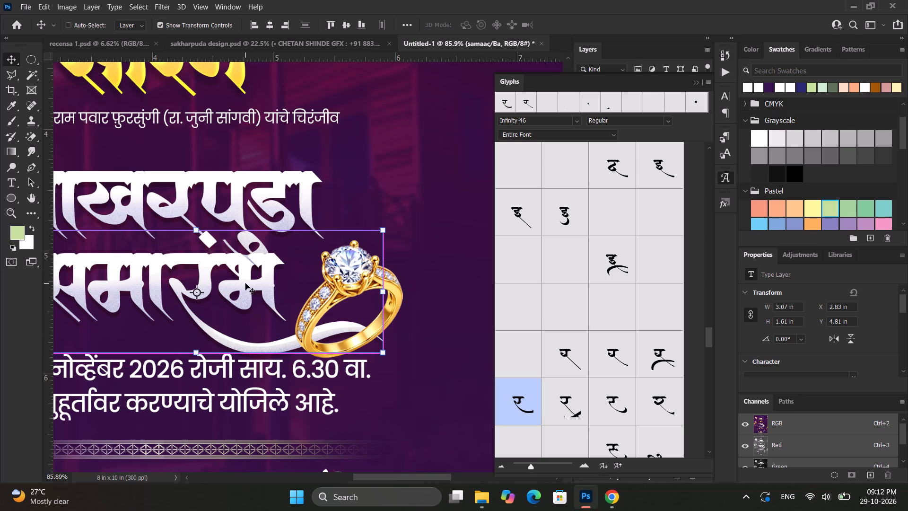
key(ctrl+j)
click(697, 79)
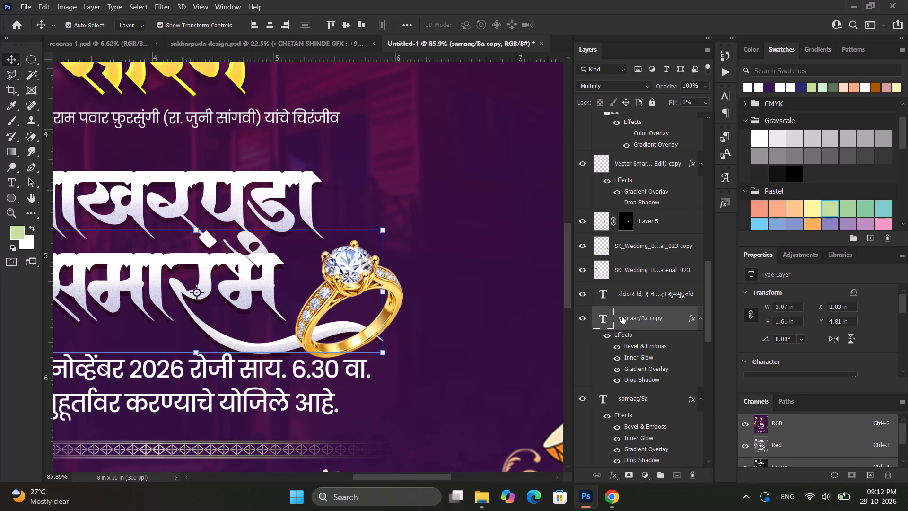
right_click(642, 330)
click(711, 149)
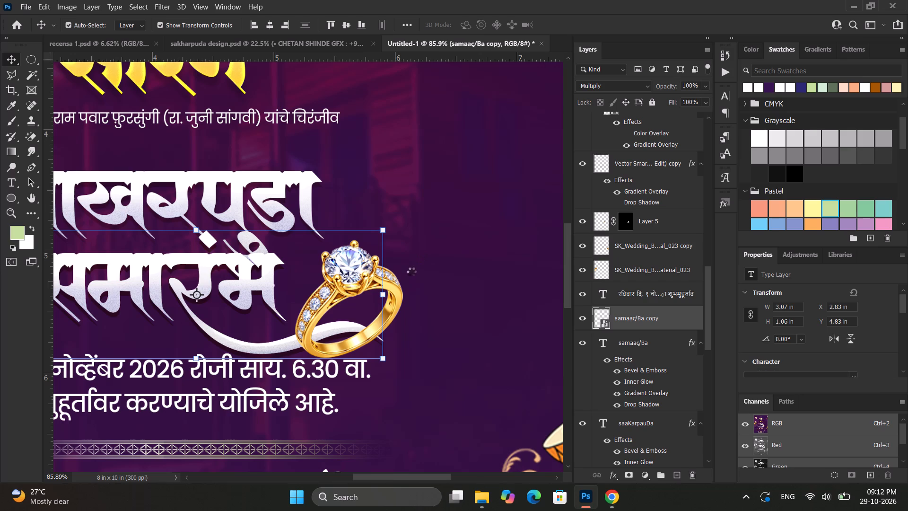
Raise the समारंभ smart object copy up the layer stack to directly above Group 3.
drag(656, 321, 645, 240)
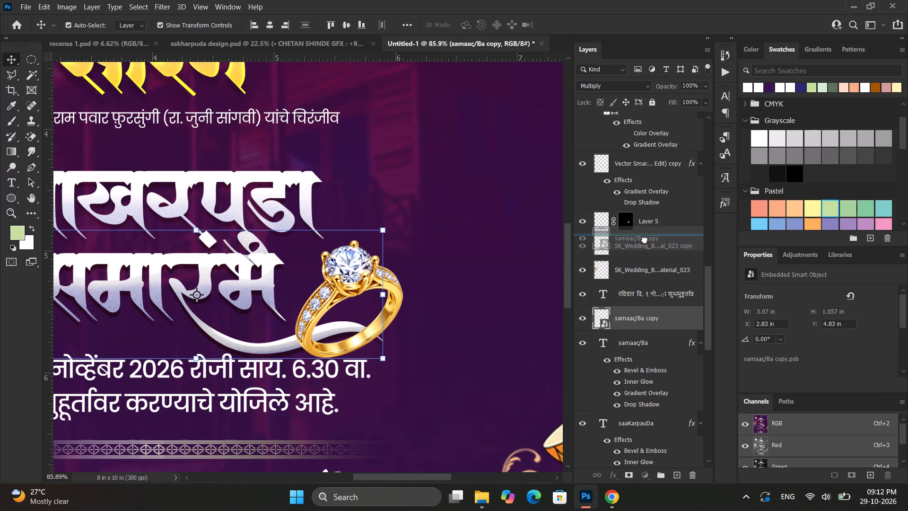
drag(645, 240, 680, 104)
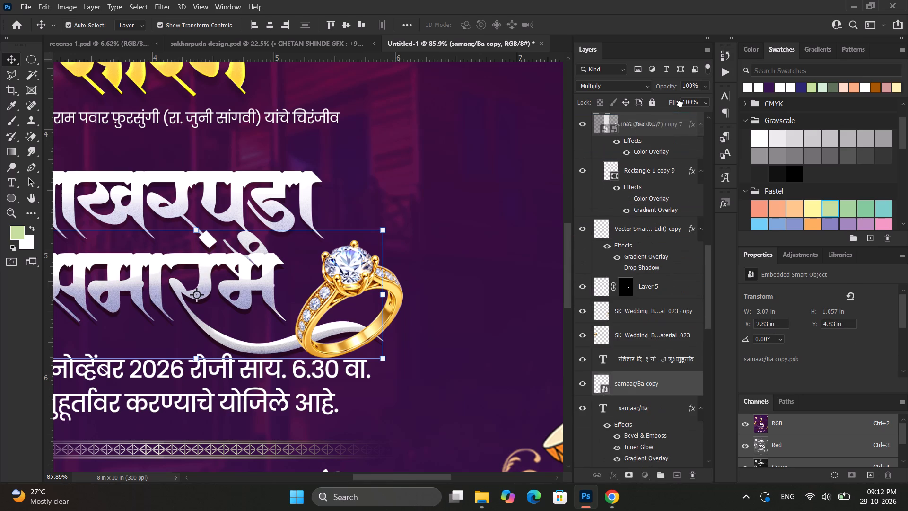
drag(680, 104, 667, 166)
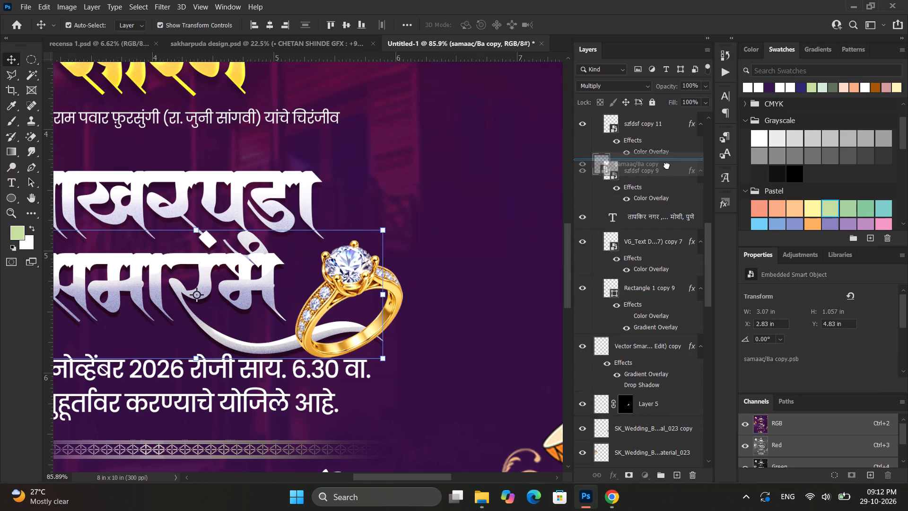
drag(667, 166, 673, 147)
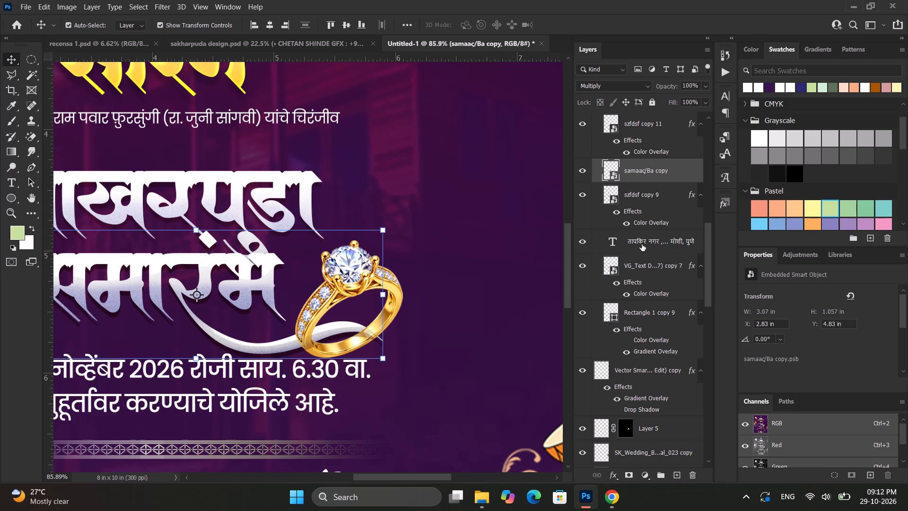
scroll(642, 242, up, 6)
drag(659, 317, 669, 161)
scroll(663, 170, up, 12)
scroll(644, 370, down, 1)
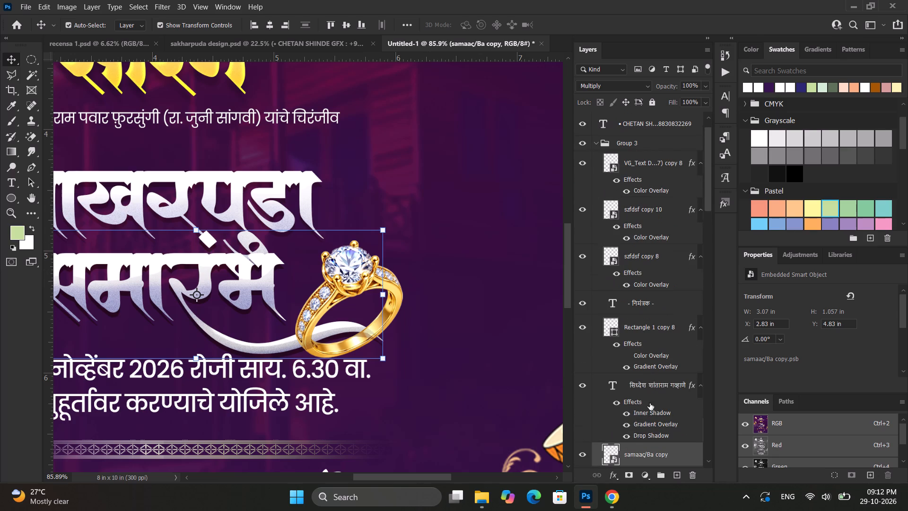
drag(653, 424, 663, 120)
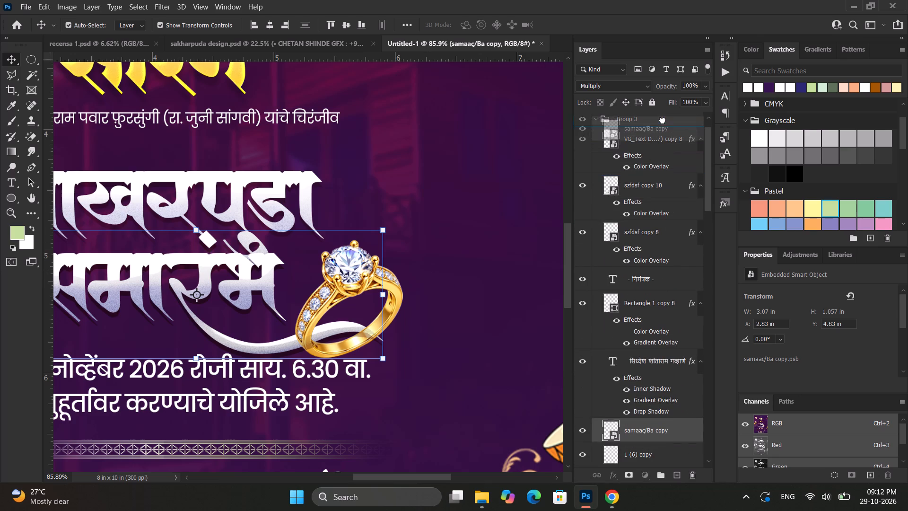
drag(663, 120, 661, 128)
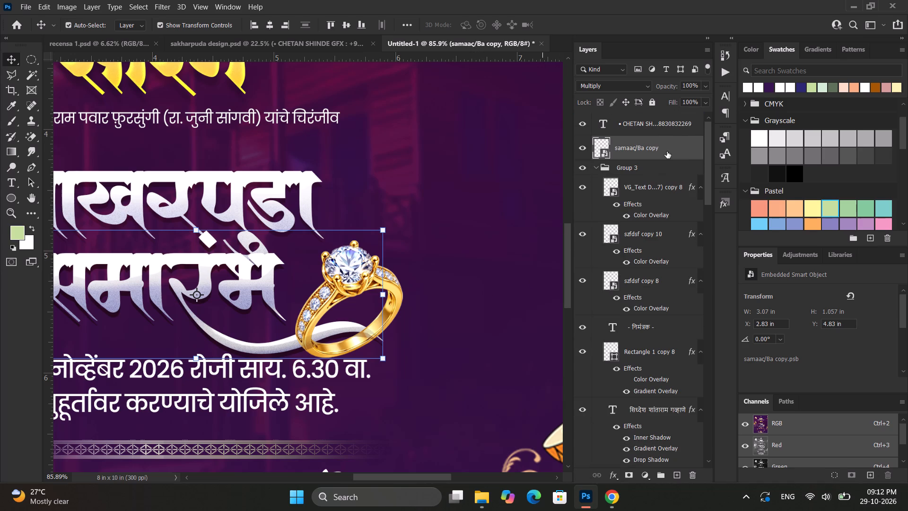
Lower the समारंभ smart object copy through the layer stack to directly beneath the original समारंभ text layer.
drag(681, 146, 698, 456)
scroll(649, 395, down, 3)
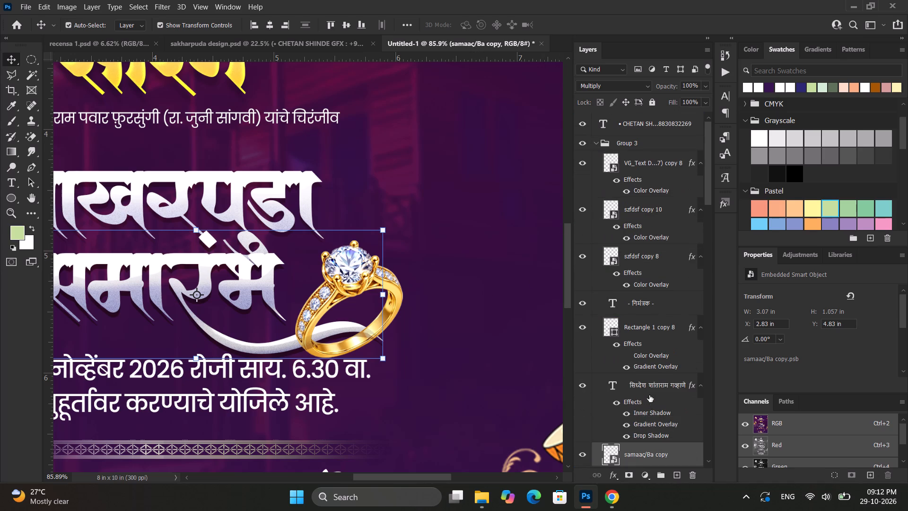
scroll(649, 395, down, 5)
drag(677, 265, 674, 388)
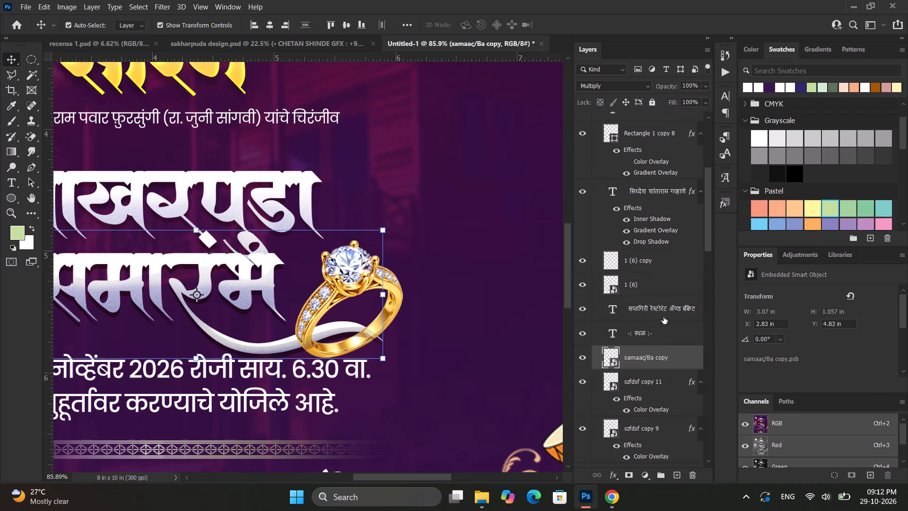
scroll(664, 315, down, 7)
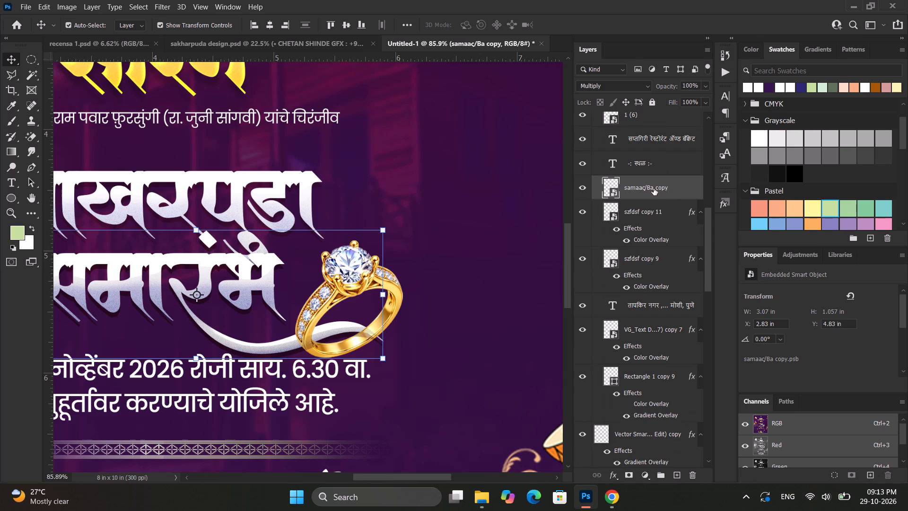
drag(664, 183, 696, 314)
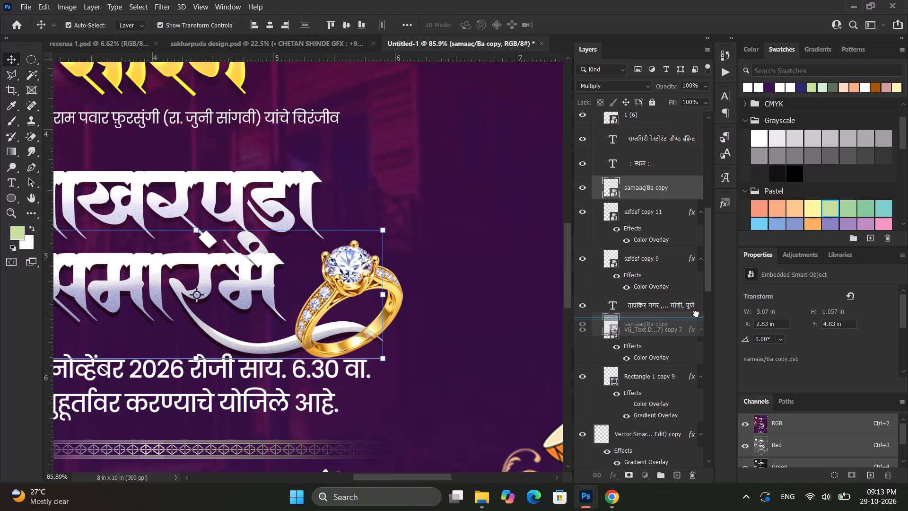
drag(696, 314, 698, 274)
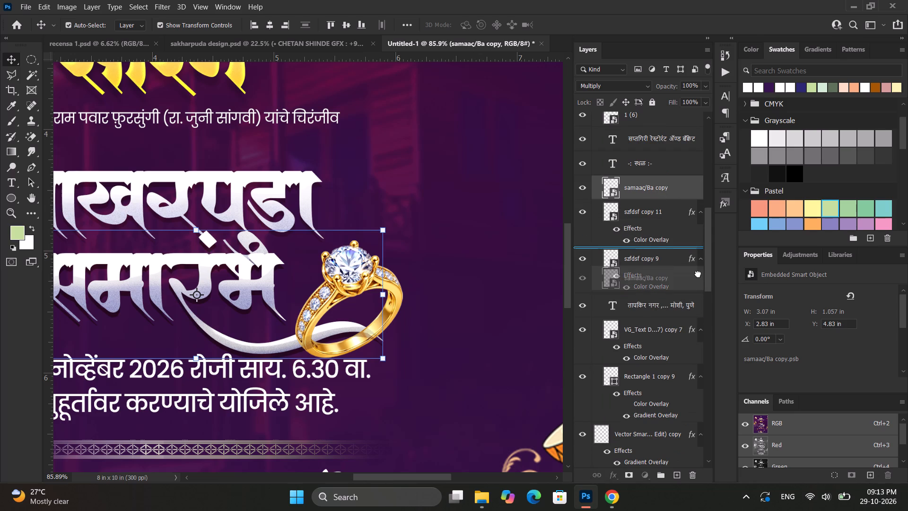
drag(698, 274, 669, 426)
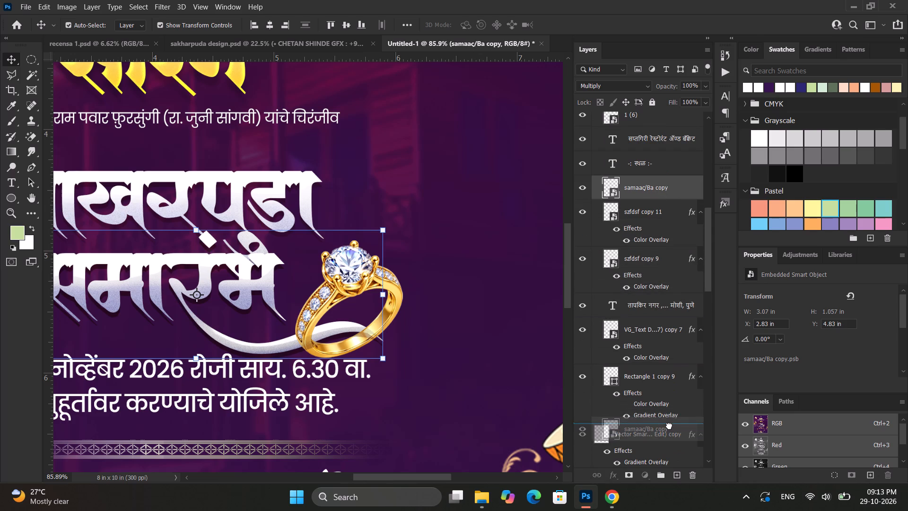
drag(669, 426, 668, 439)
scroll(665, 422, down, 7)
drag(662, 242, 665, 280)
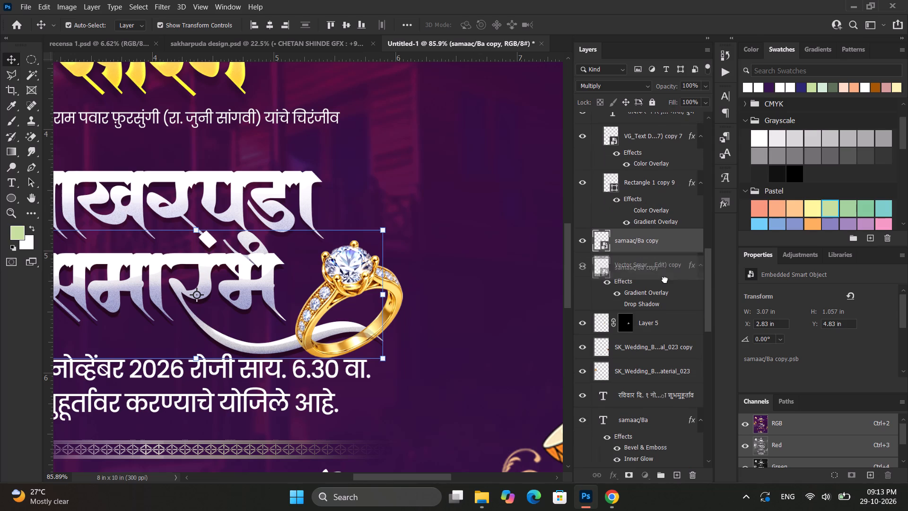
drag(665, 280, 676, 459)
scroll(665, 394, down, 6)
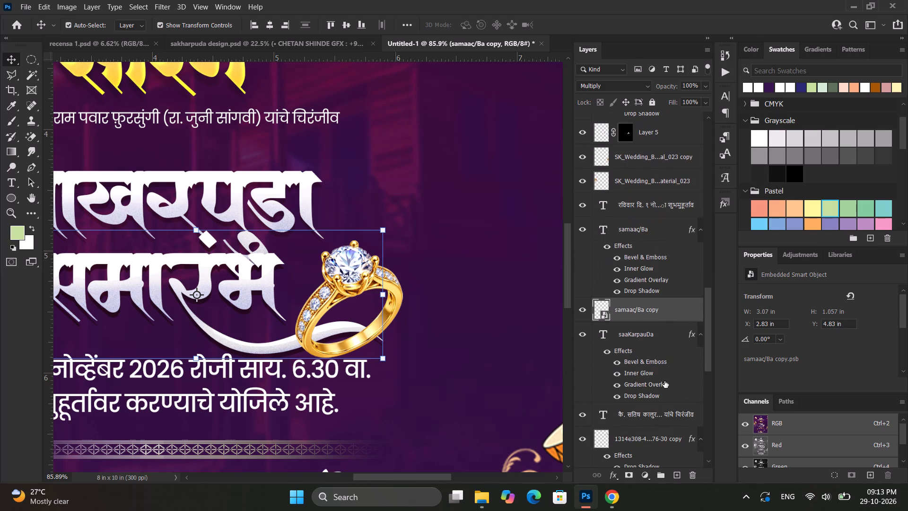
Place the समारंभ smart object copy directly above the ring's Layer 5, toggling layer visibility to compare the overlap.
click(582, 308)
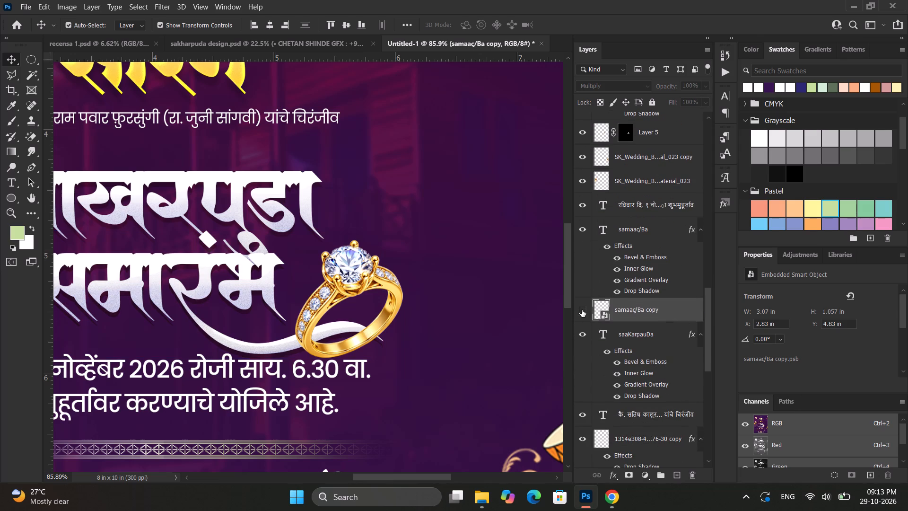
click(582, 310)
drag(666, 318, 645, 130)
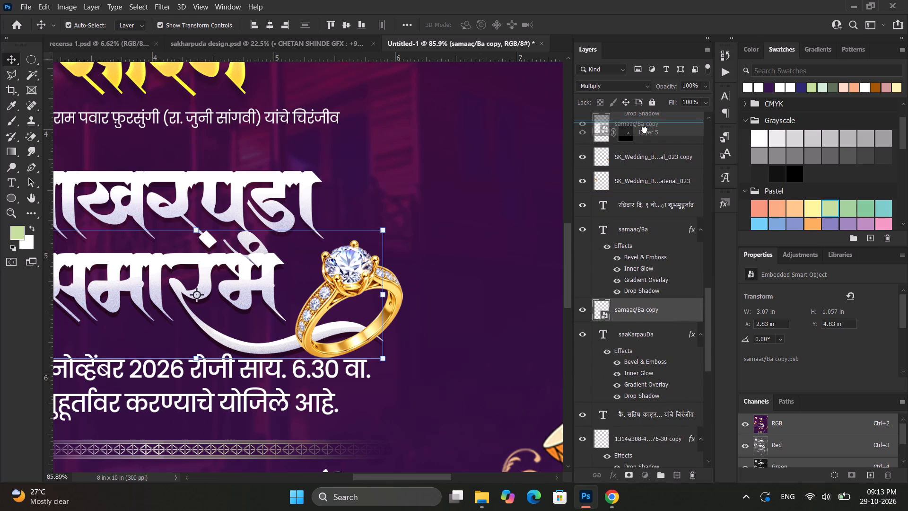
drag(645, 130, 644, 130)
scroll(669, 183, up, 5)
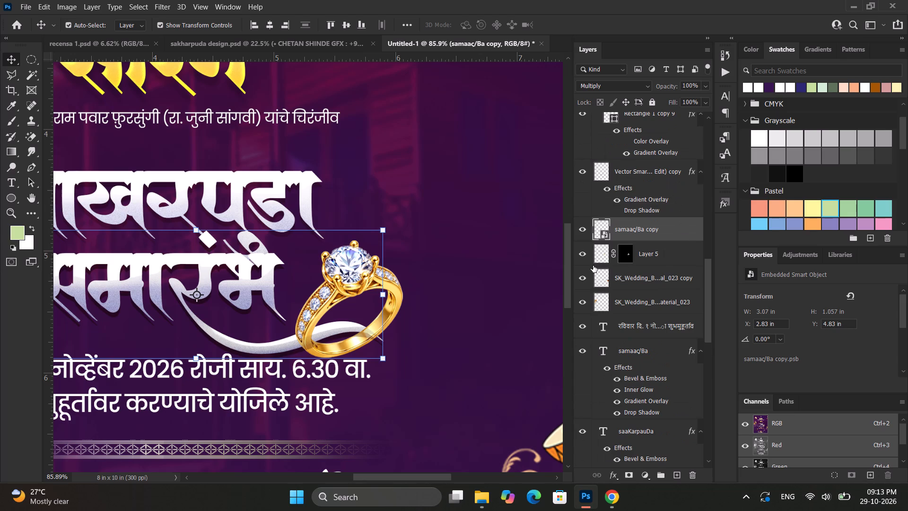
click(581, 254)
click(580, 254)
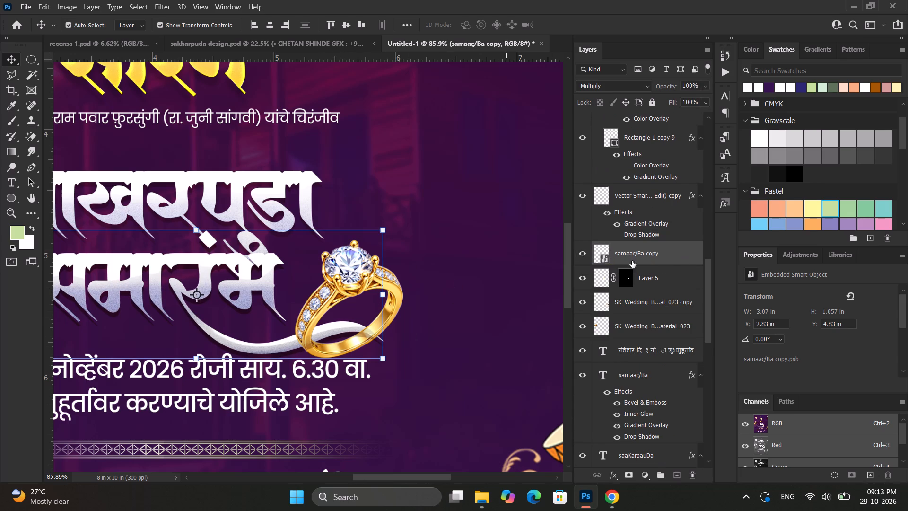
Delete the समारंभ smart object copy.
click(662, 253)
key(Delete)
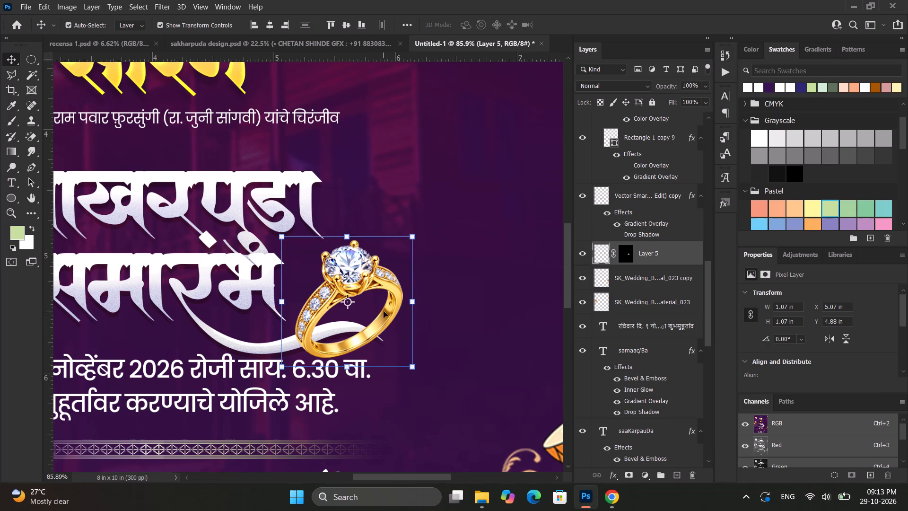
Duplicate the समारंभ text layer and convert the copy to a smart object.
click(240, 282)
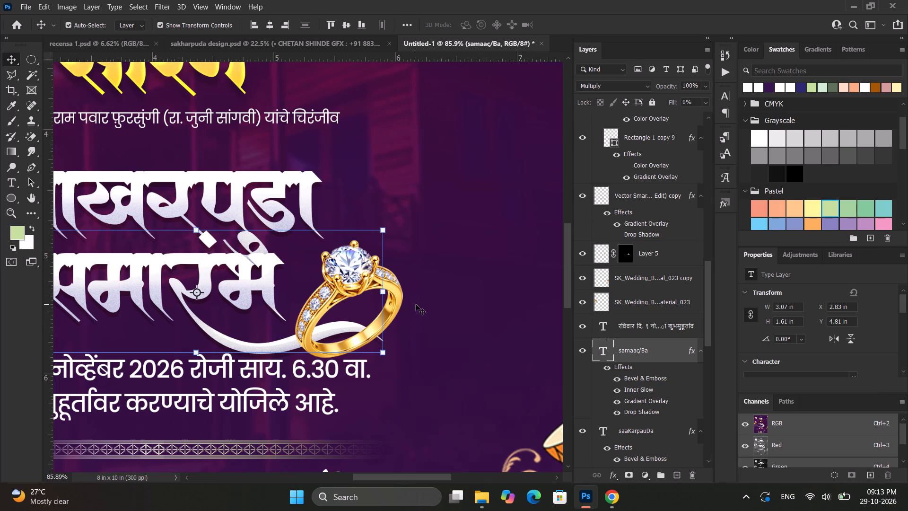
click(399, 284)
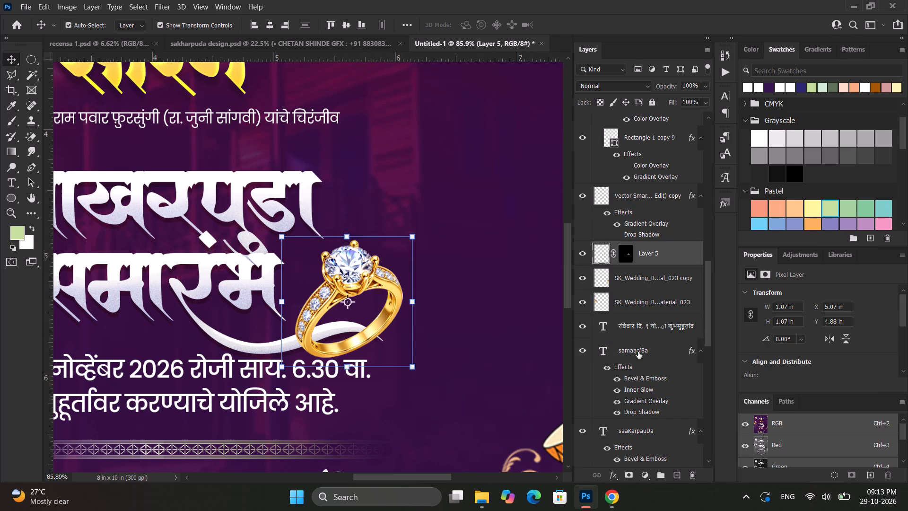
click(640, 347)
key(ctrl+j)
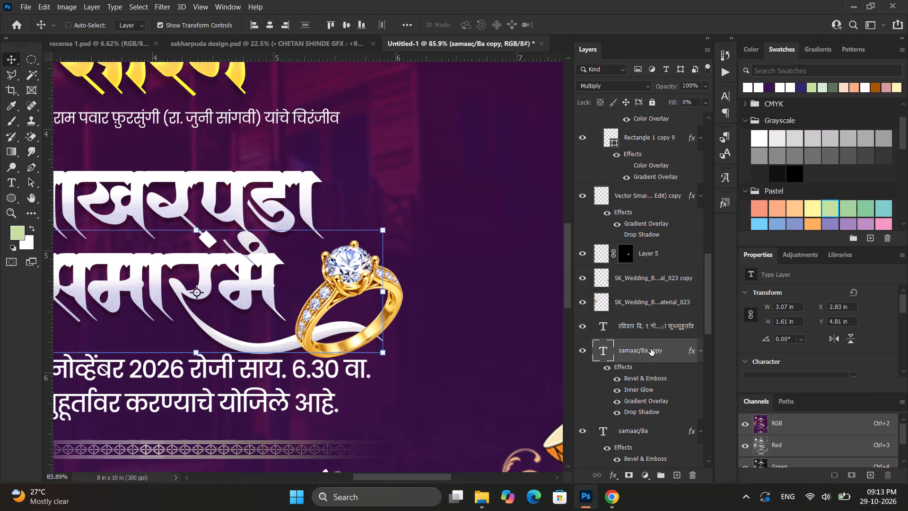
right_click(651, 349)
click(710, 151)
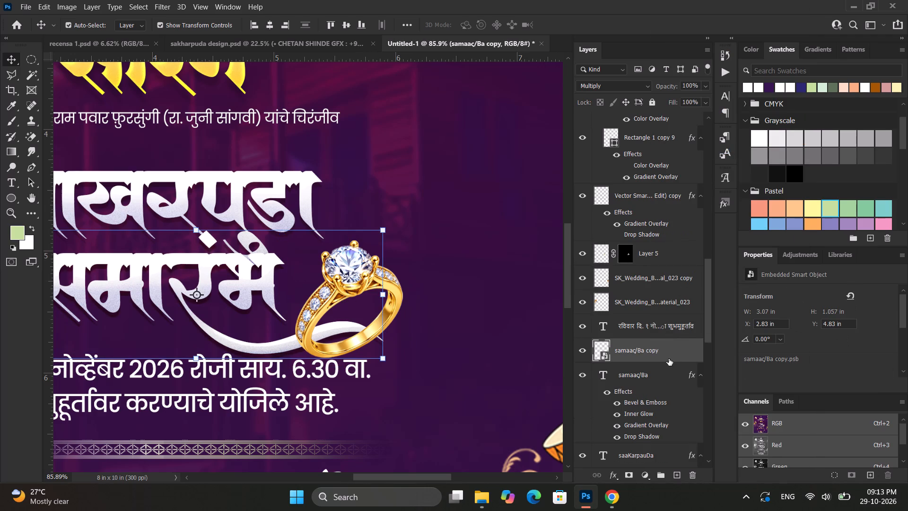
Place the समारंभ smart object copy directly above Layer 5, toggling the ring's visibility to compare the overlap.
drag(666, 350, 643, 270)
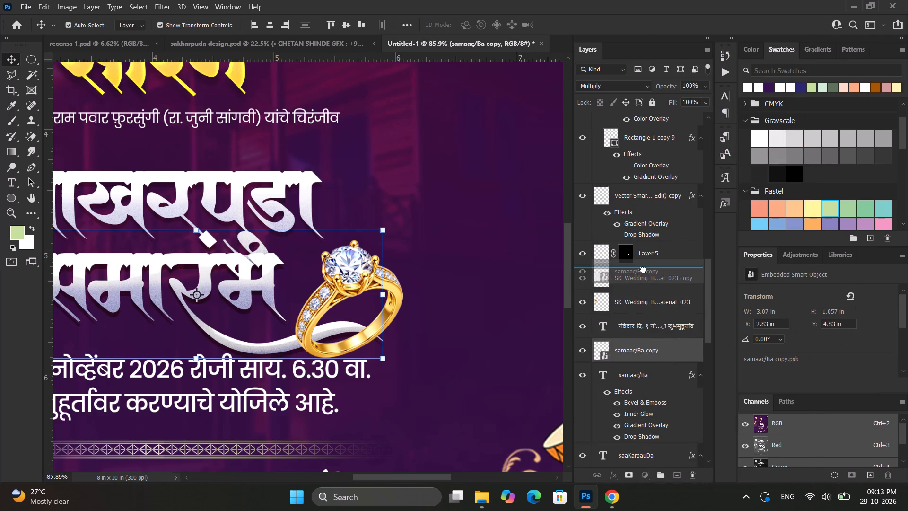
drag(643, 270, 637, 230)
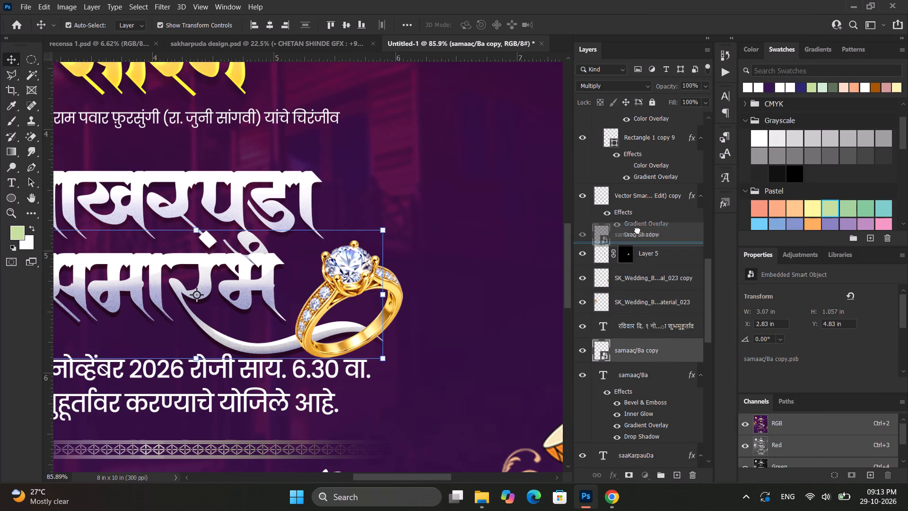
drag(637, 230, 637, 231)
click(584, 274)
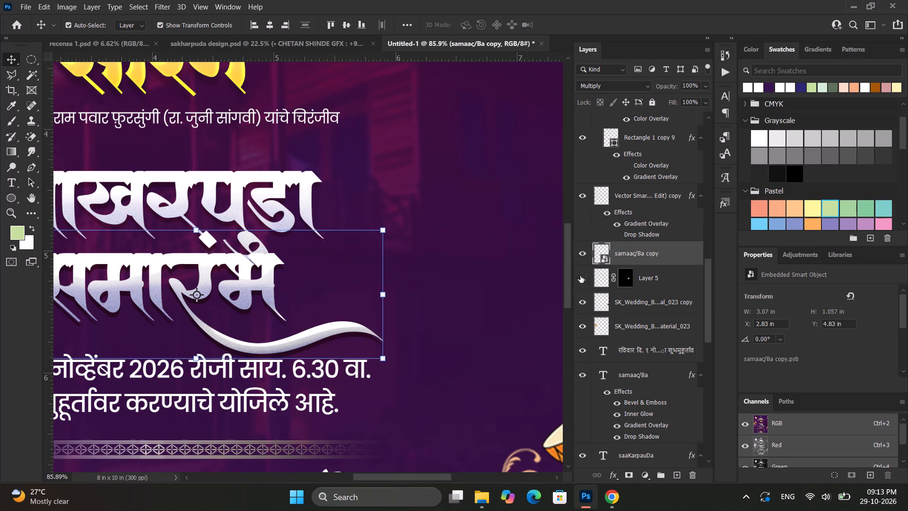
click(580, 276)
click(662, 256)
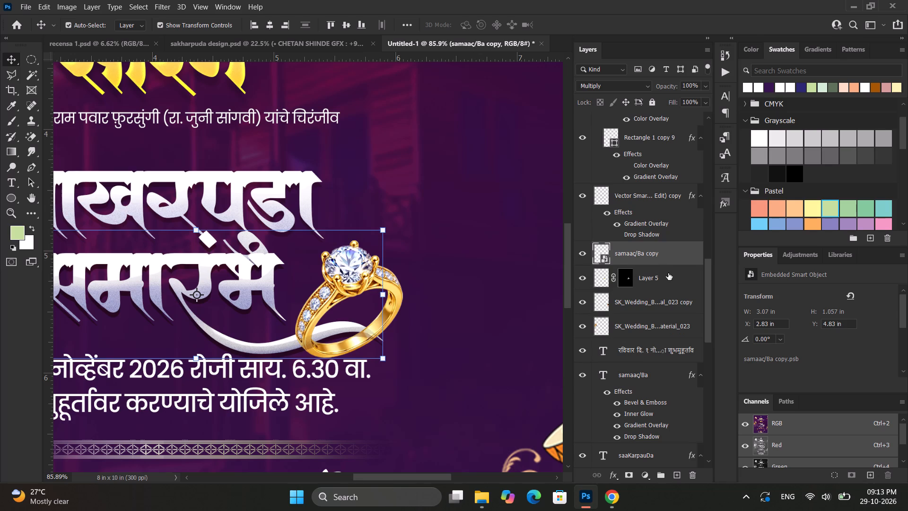
Duplicate the ring's Layer 5.
click(654, 284)
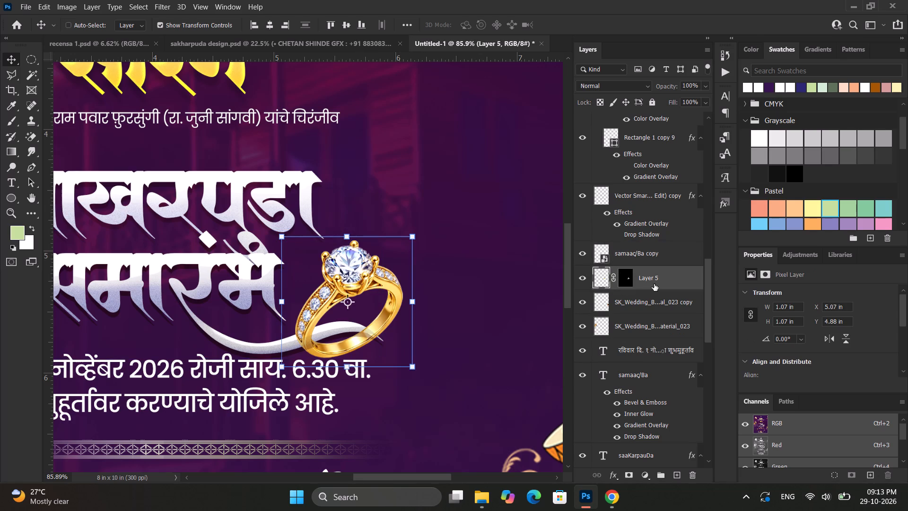
key(ctrl+j)
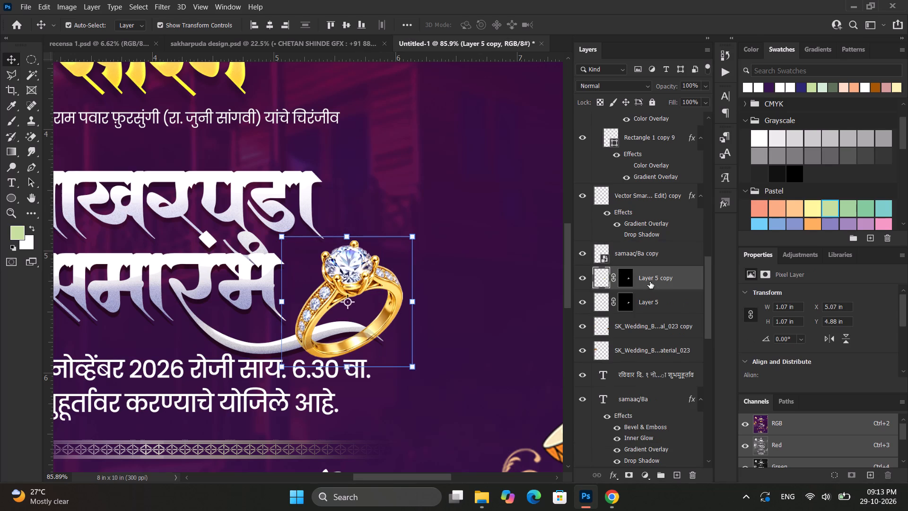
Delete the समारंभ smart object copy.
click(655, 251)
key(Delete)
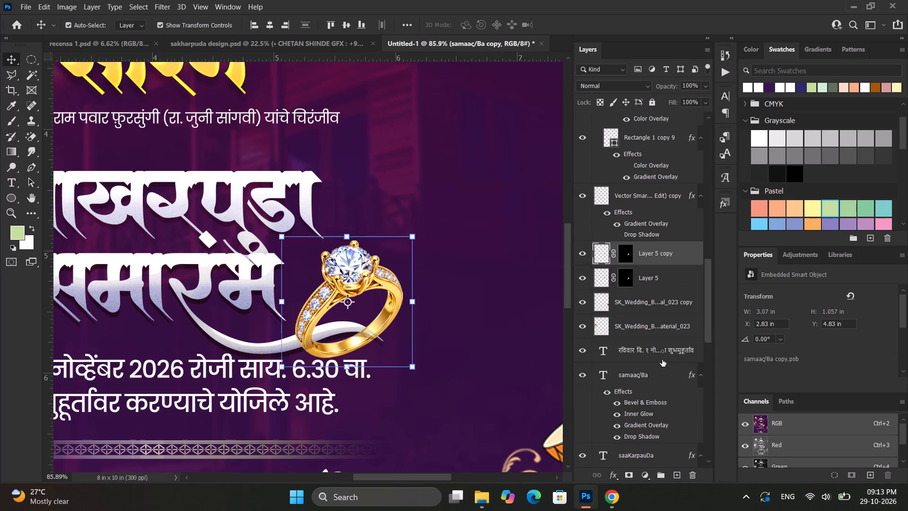
Move the समारंभ text layer between the duplicated ring layer and the original Layer 5.
drag(650, 375, 646, 247)
drag(659, 338, 646, 256)
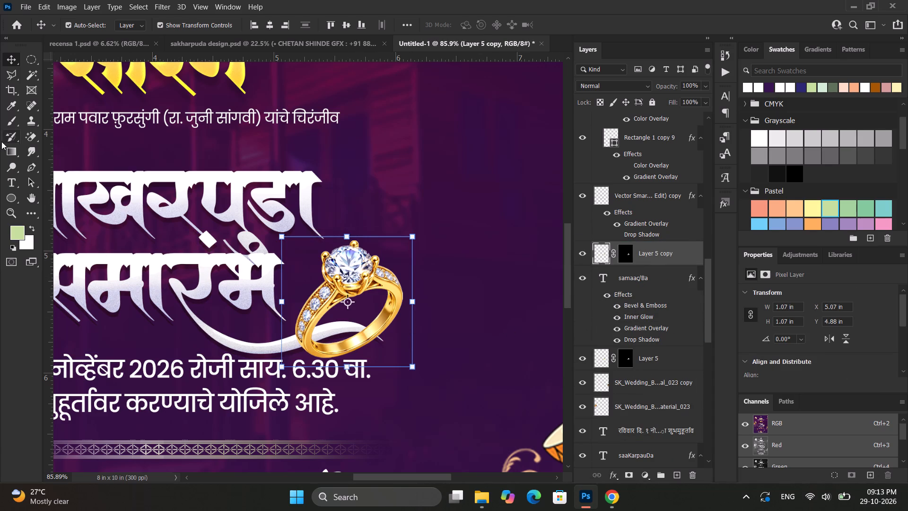
Select the Eraser tool and shrink its brush to 50 px, close in on the ring's lower band.
click(31, 137)
right_click(31, 137)
click(93, 138)
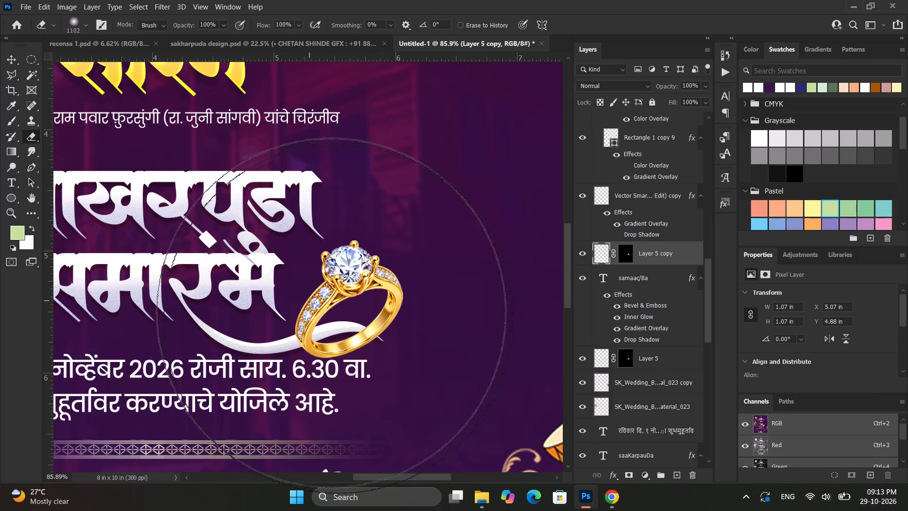
key(bracketleft)
key(bracketleft)
key(bracketleft)
key(bracketleft)
key(bracketleft)
key(bracketleft)
key(bracketleft)
key(bracketleft)
key(bracketleft)
key(bracketleft)
key(bracketleft)
key(bracketleft)
key(bracketleft)
key(bracketleft)
key(bracketleft)
key(bracketleft)
key(bracketleft)
key(bracketleft)
key(bracketleft)
key(bracketleft)
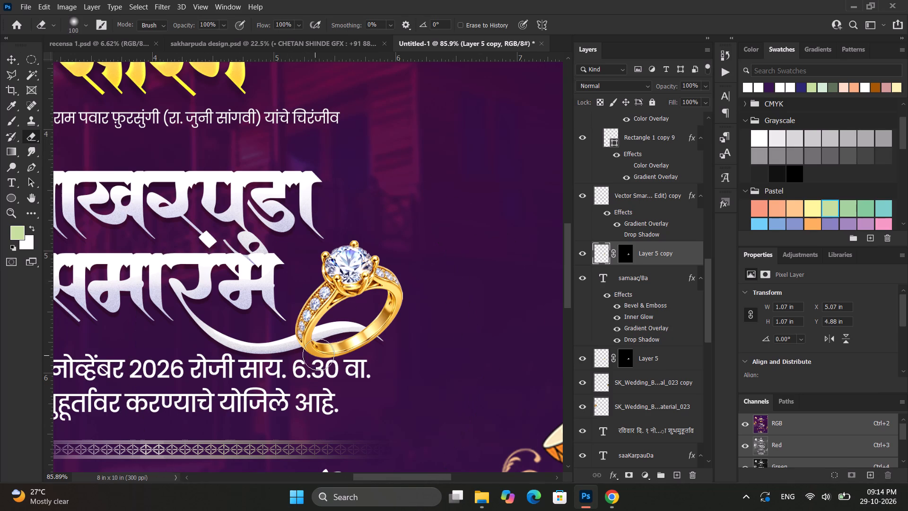
text(]])
alt+scroll(306, 335, up, 7)
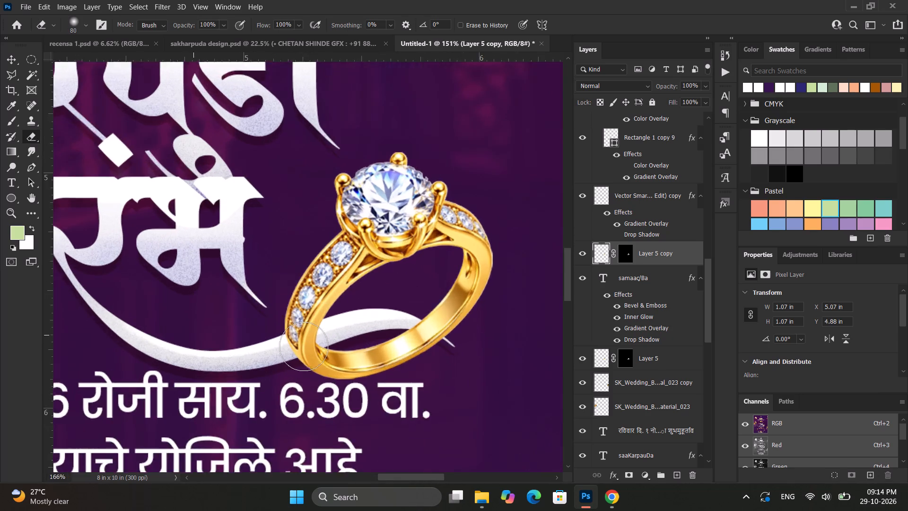
alt+scroll(304, 346, up, 4)
scroll(303, 348, down, 3)
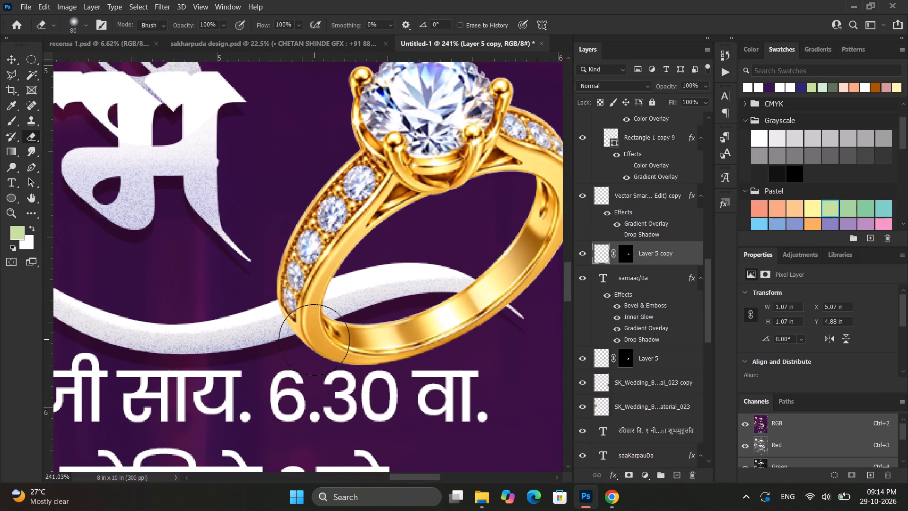
key(bracketleft)
key(bracketleft)
key(bracketleft)
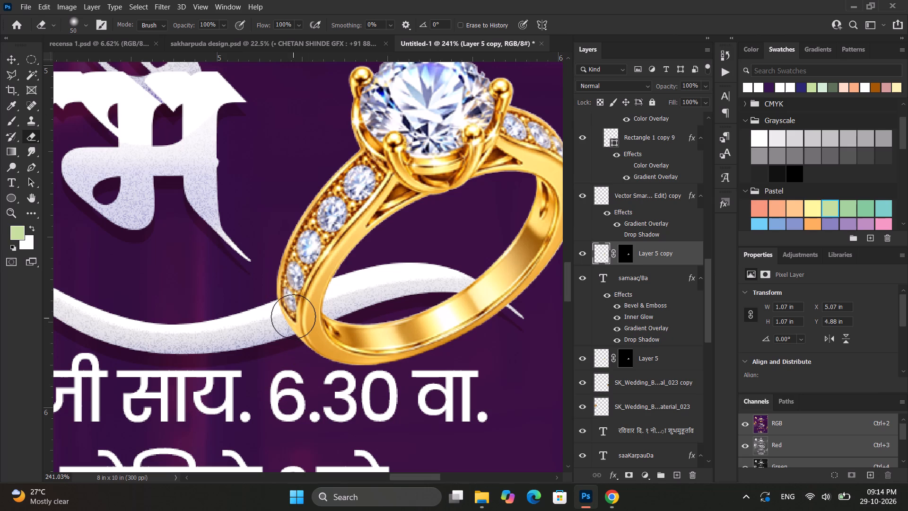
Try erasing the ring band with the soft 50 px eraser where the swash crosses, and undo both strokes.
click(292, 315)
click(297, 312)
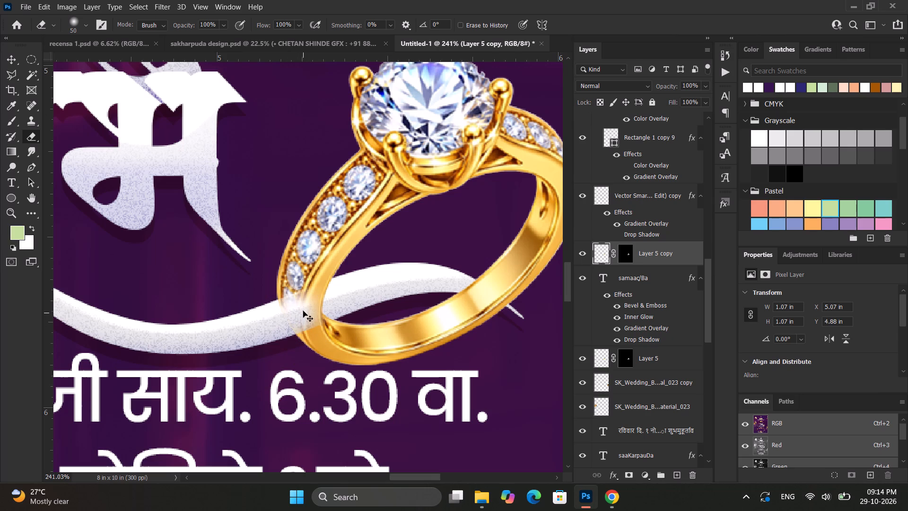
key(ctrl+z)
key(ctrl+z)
Using a hardened 20 px eraser, erase the upper ring copy's near band along the swash so the swash passes in front.
right_click(312, 304)
drag(380, 328, 483, 327)
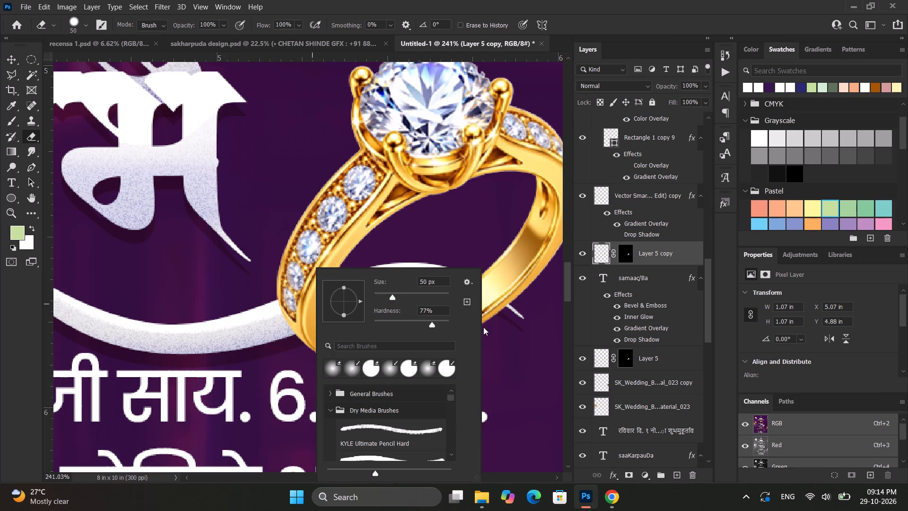
drag(483, 327, 534, 330)
key(Return)
key(bracketleft)
key(bracketleft)
text([[[[)
drag(286, 310, 295, 305)
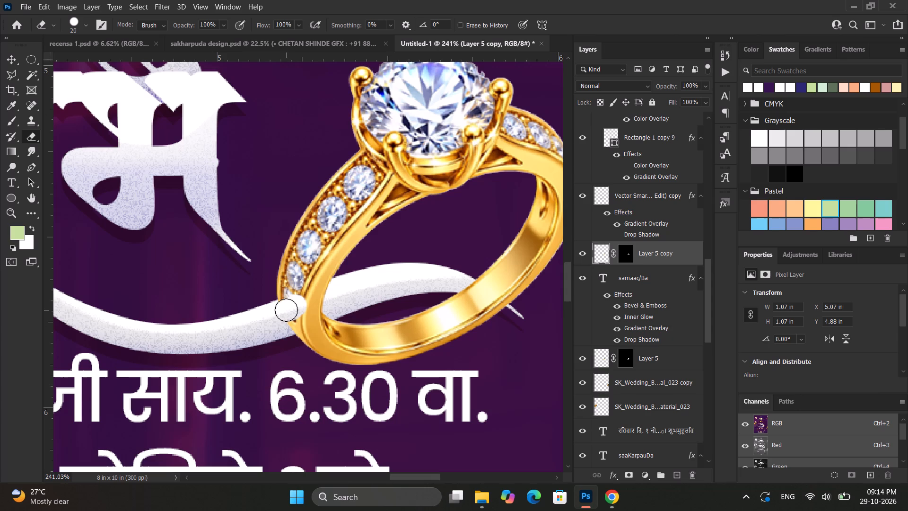
click(286, 310)
drag(283, 309, 319, 296)
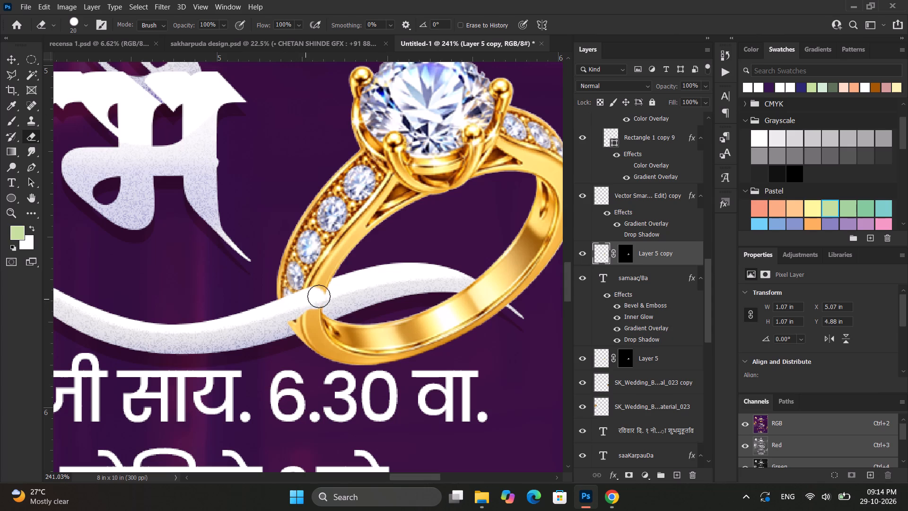
drag(319, 296, 349, 284)
drag(349, 284, 327, 301)
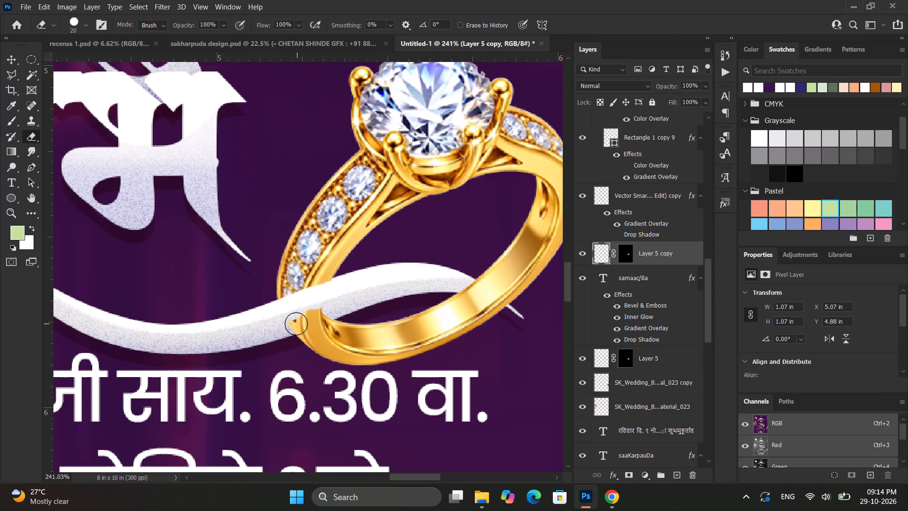
drag(296, 324, 319, 312)
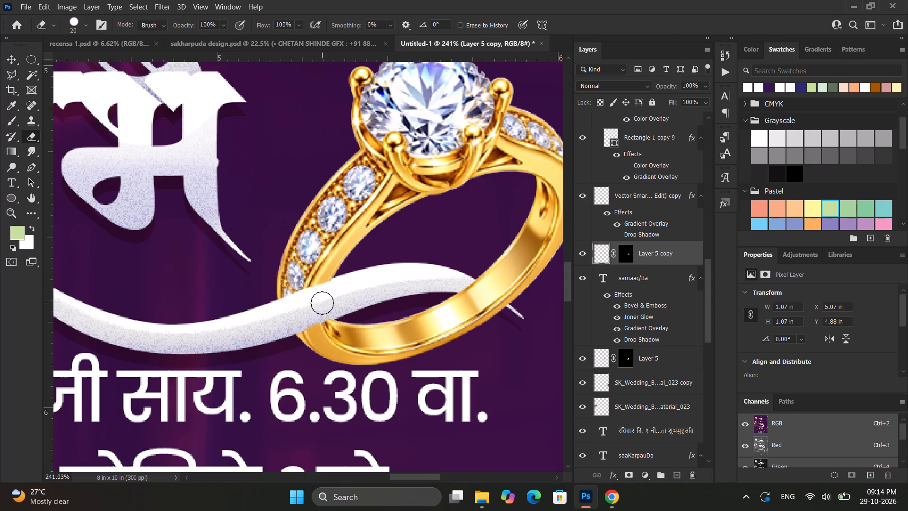
drag(323, 311, 322, 300)
drag(322, 300, 348, 289)
Examine the whole invitation and the ring-entwined साखरपुडा समारंभ heading at several magnifications, with the Move tool active and nothing selected.
key(ctrl+minus)
key(ctrl+minus)
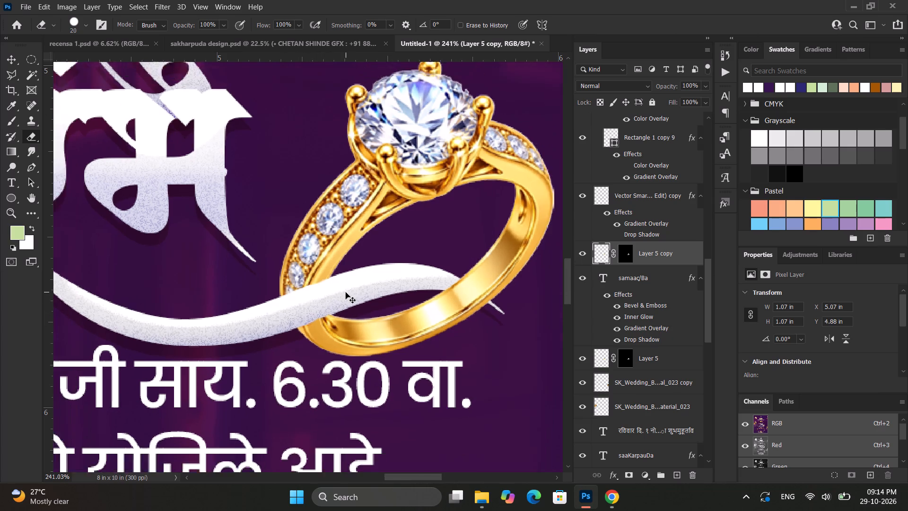
key(ctrl+minus)
key(ctrl+minus)
key(ctrl+minus)
key(ctrl+minus)
key(ctrl+minus)
key(ctrl+minus)
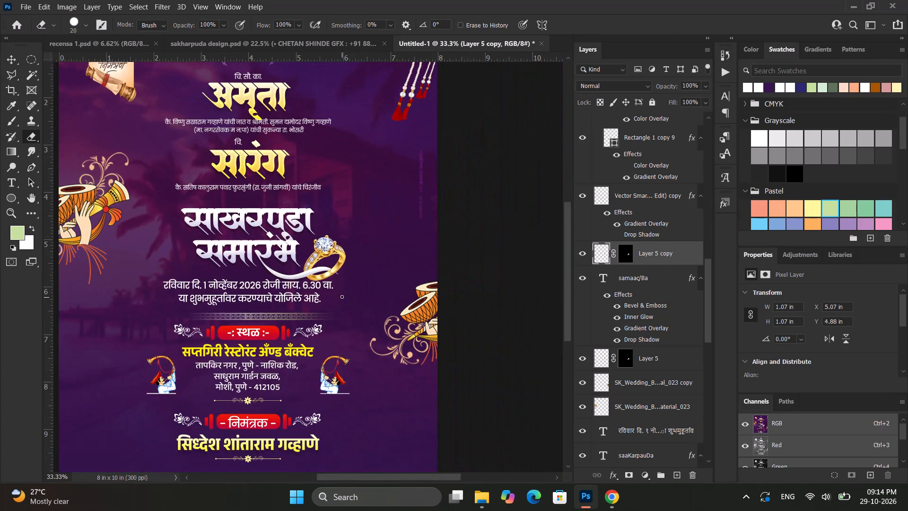
alt+scroll(336, 298, down, 5)
alt+scroll(208, 261, up, 3)
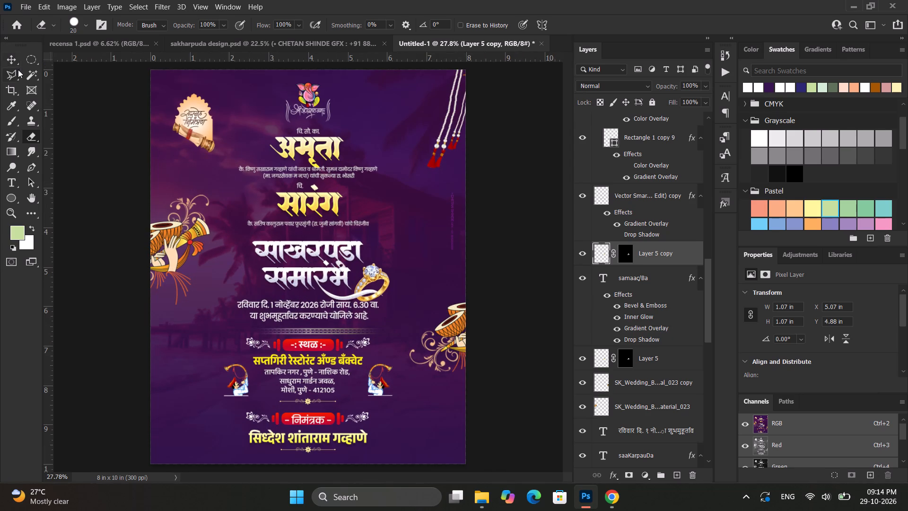
click(18, 70)
click(14, 62)
click(524, 279)
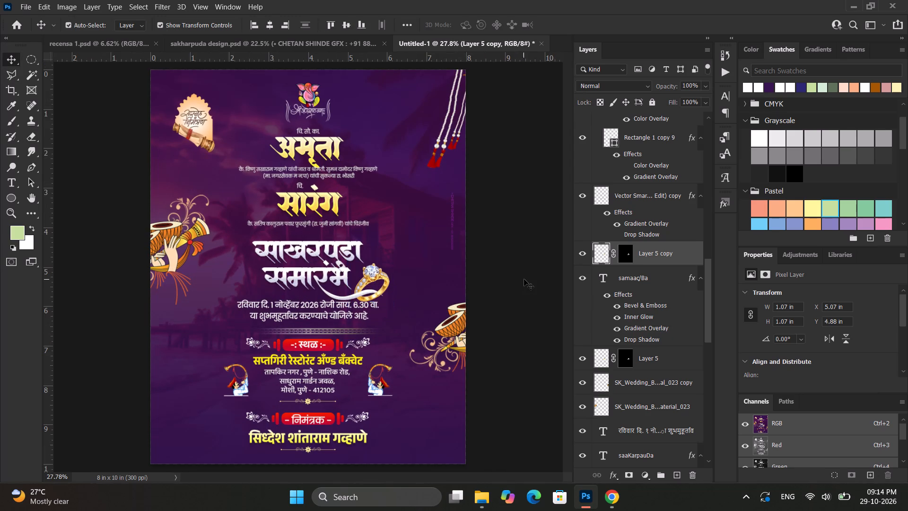
alt+scroll(437, 292, up, 14)
alt+scroll(418, 293, down, 7)
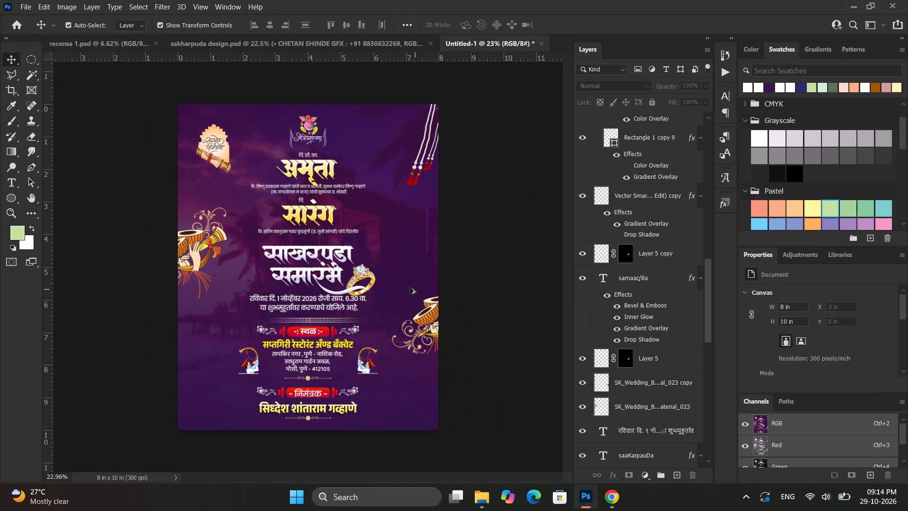
alt+scroll(402, 285, up, 2)
ctrl+scroll(402, 285, up, 2)
ctrl+alt+scroll(402, 285, down, 3)
click(454, 279)
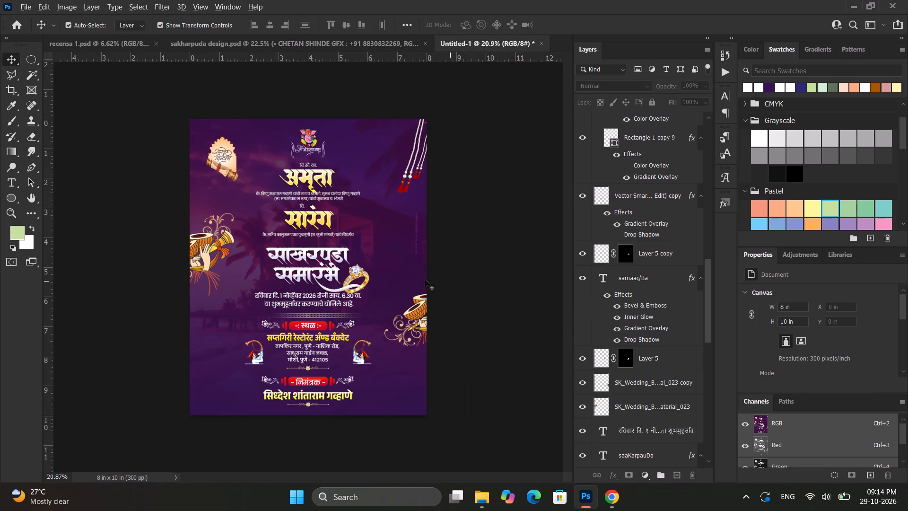
alt+scroll(370, 279, up, 14)
alt+scroll(299, 277, up, 5)
alt+scroll(299, 276, down, 5)
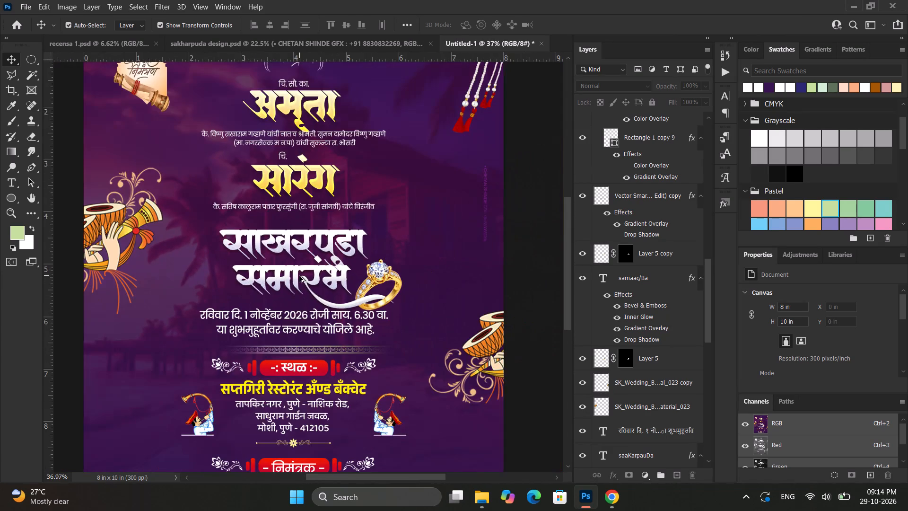
alt+scroll(299, 276, down, 4)
click(514, 257)
alt+scroll(396, 264, up, 8)
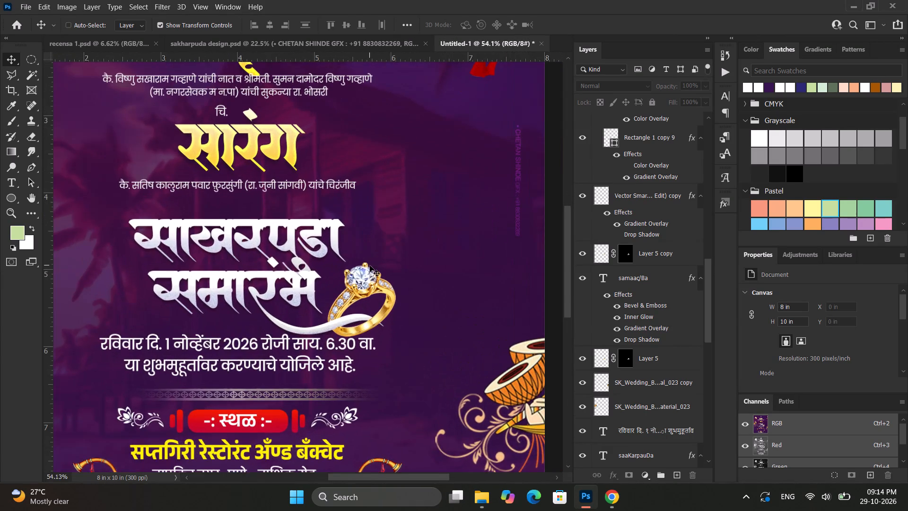
ctrl+scroll(370, 265, up, 4)
alt+scroll(370, 265, down, 6)
alt+scroll(473, 263, down, 3)
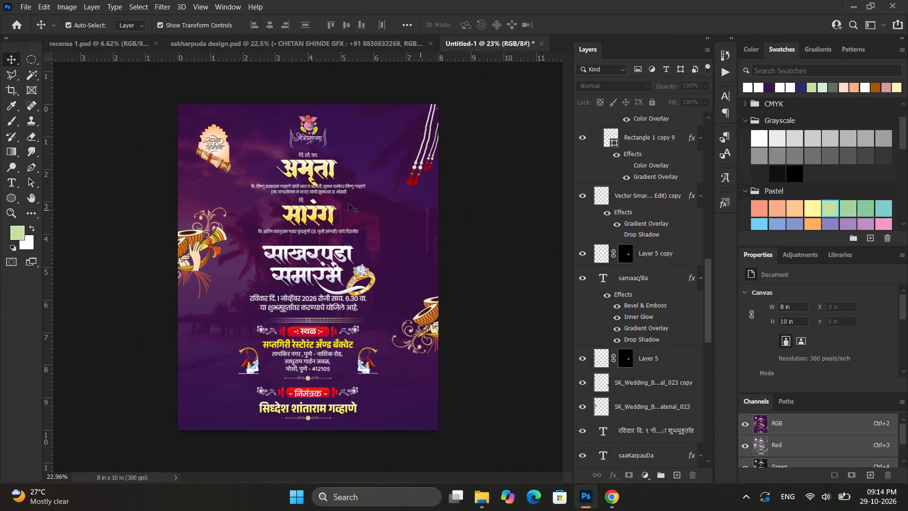
alt+scroll(273, 222, up, 4)
alt+scroll(267, 220, down, 4)
Open the Export As settings for the invitation to output it as a JPG.
key(ctrl+alt+shift+w)
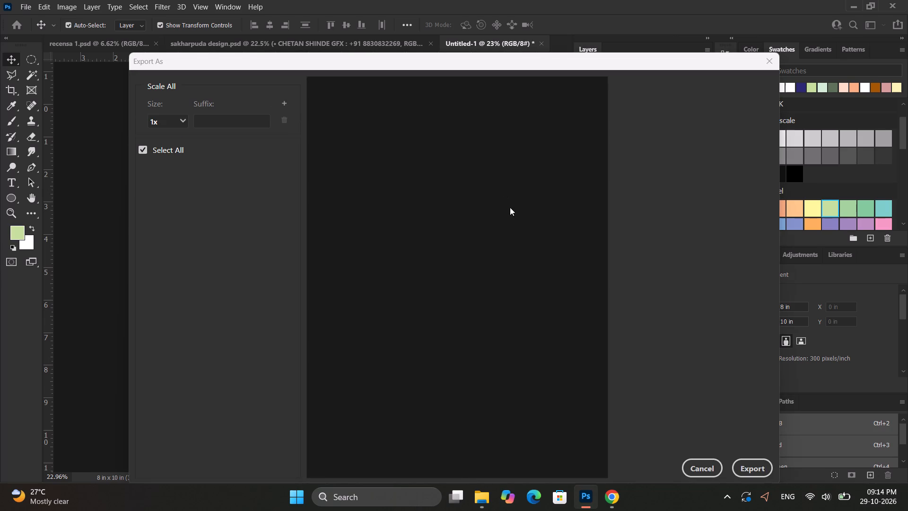
Export the invitation as a JPG to the Downloads folder with the file name sakharpuda design 2.
click(752, 465)
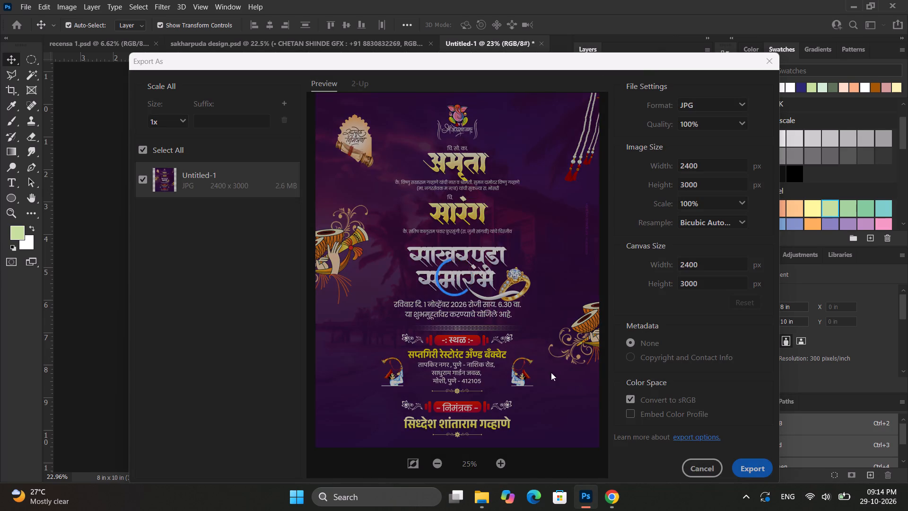
click(32, 196)
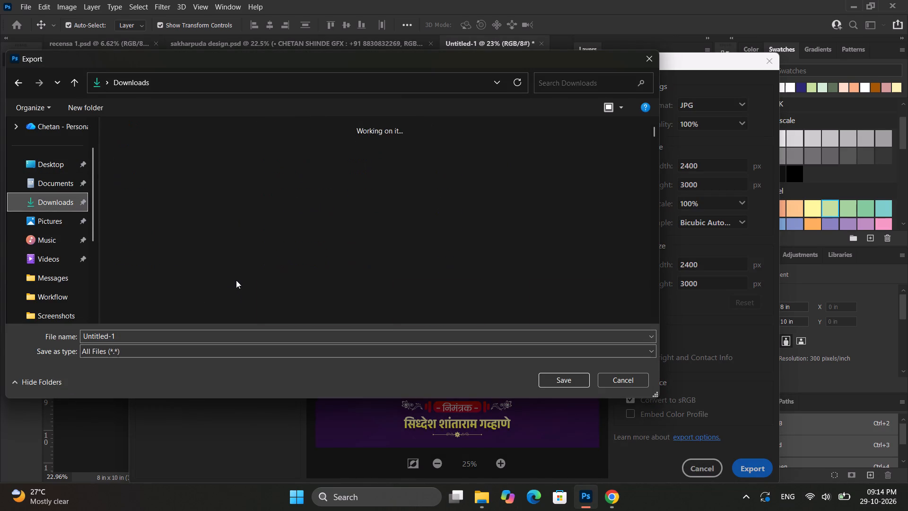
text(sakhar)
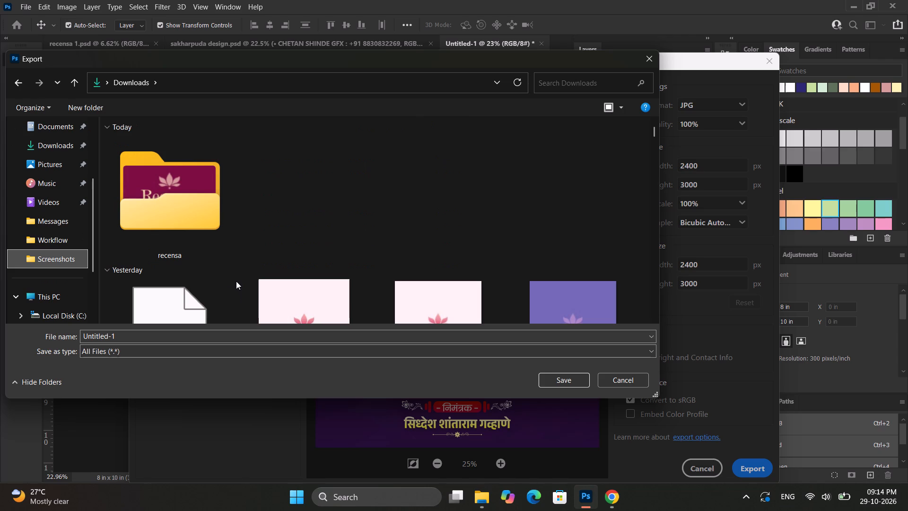
click(147, 337)
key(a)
key(BackSpace)
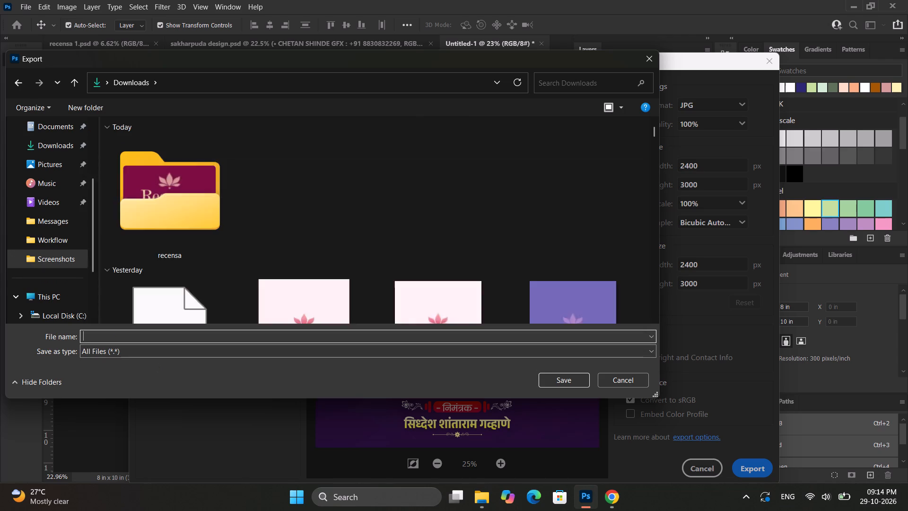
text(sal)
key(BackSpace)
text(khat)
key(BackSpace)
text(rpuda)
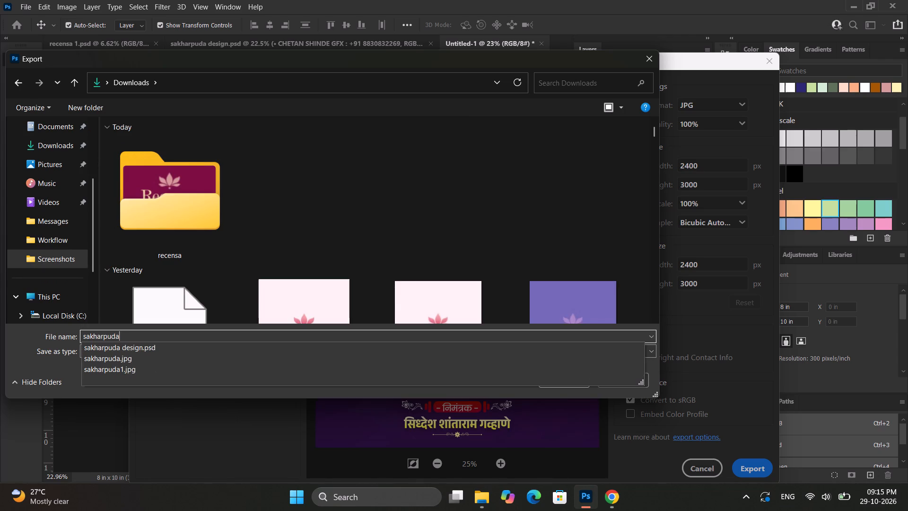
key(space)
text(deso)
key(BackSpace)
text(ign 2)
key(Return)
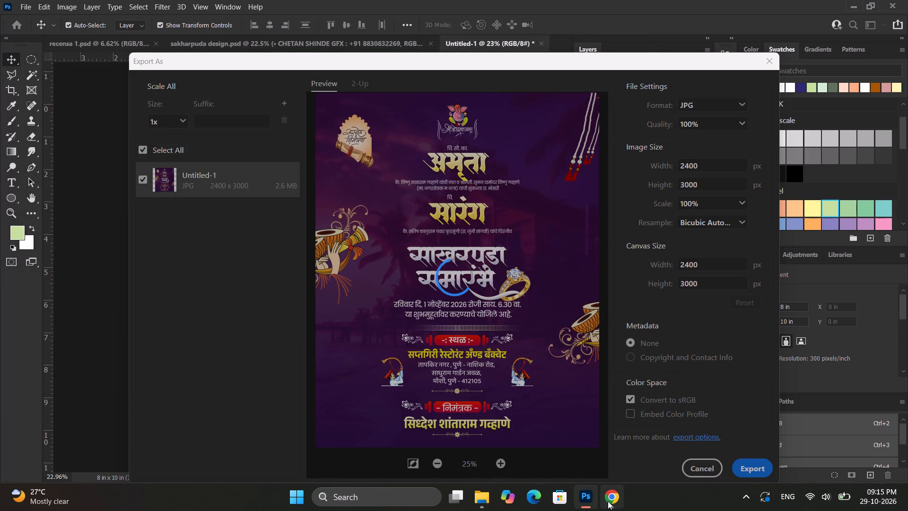